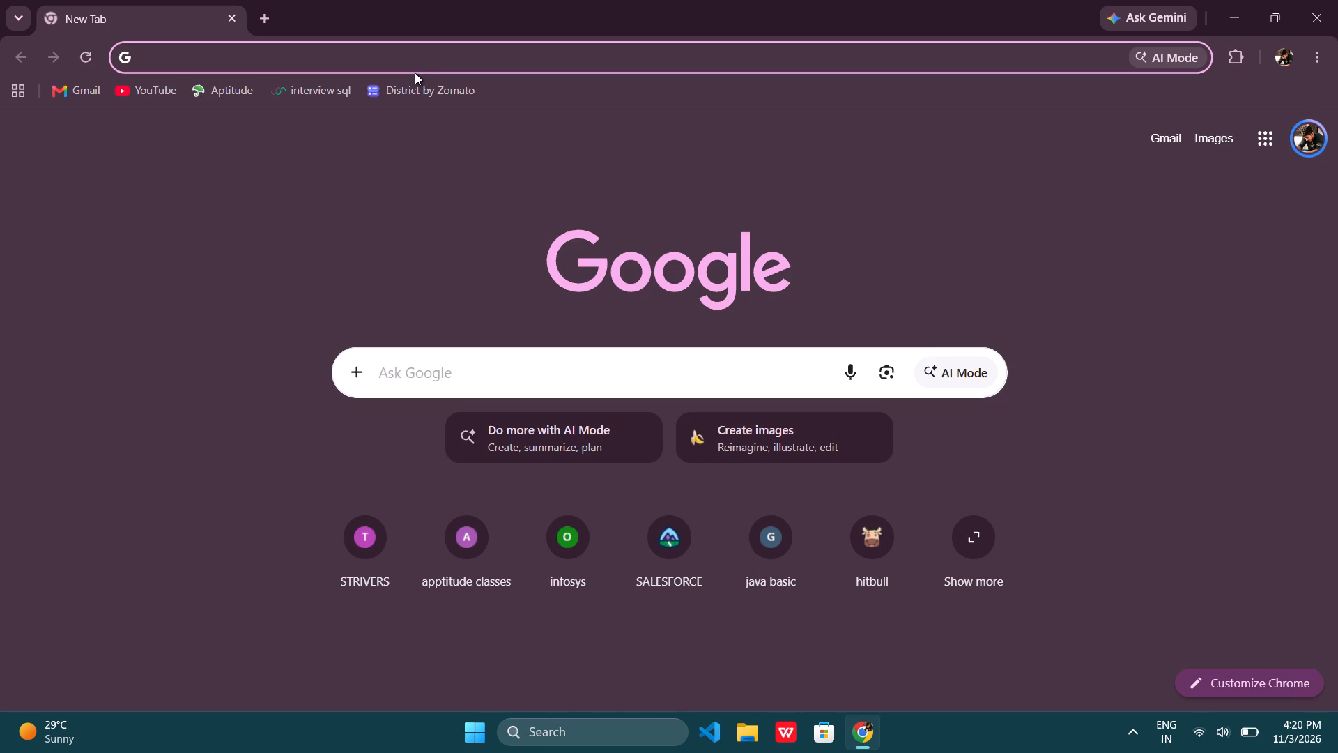
Find figma from the browser's address bar and open the suggested CA-WORK design file.
type("figma")
key("space")
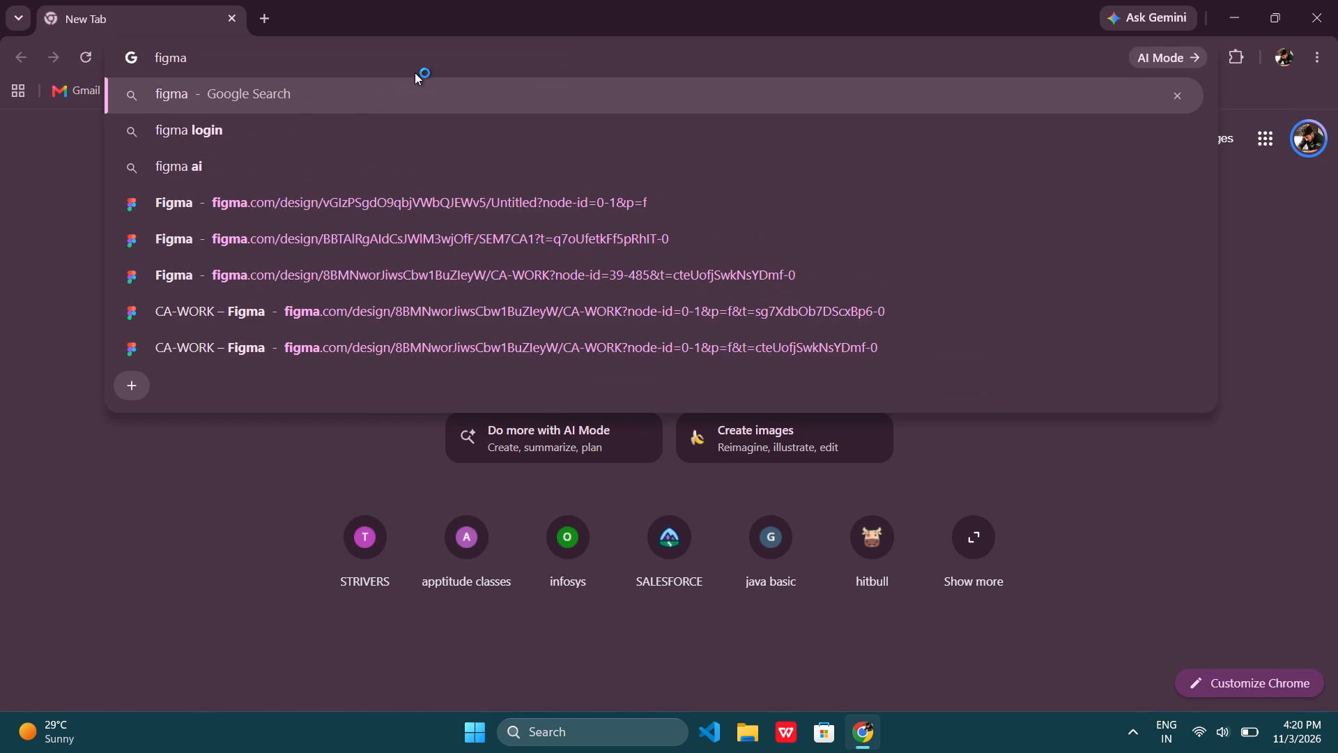
left_click(450, 287)
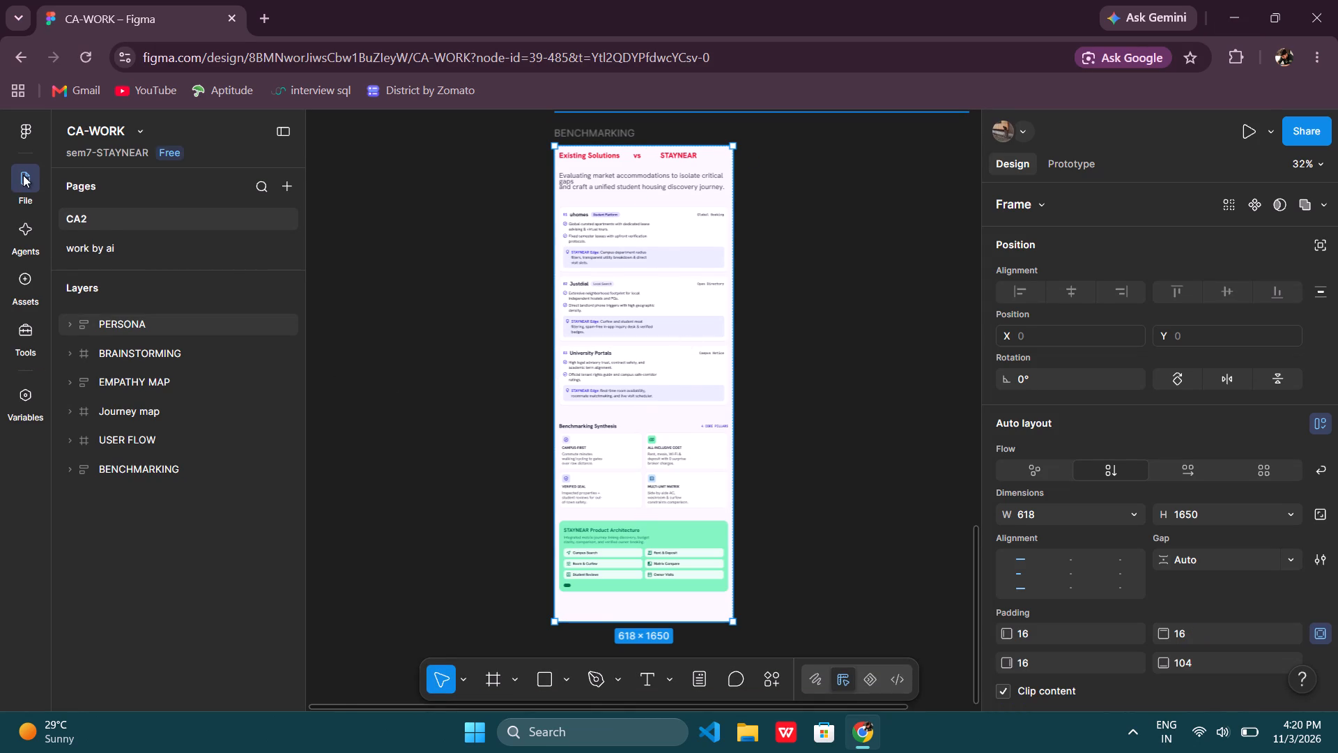
Select the BRAINSTORMING frame on the CA2 page and review the frames from BENCHMARKING up to the brainstorming map.
left_click(105, 351)
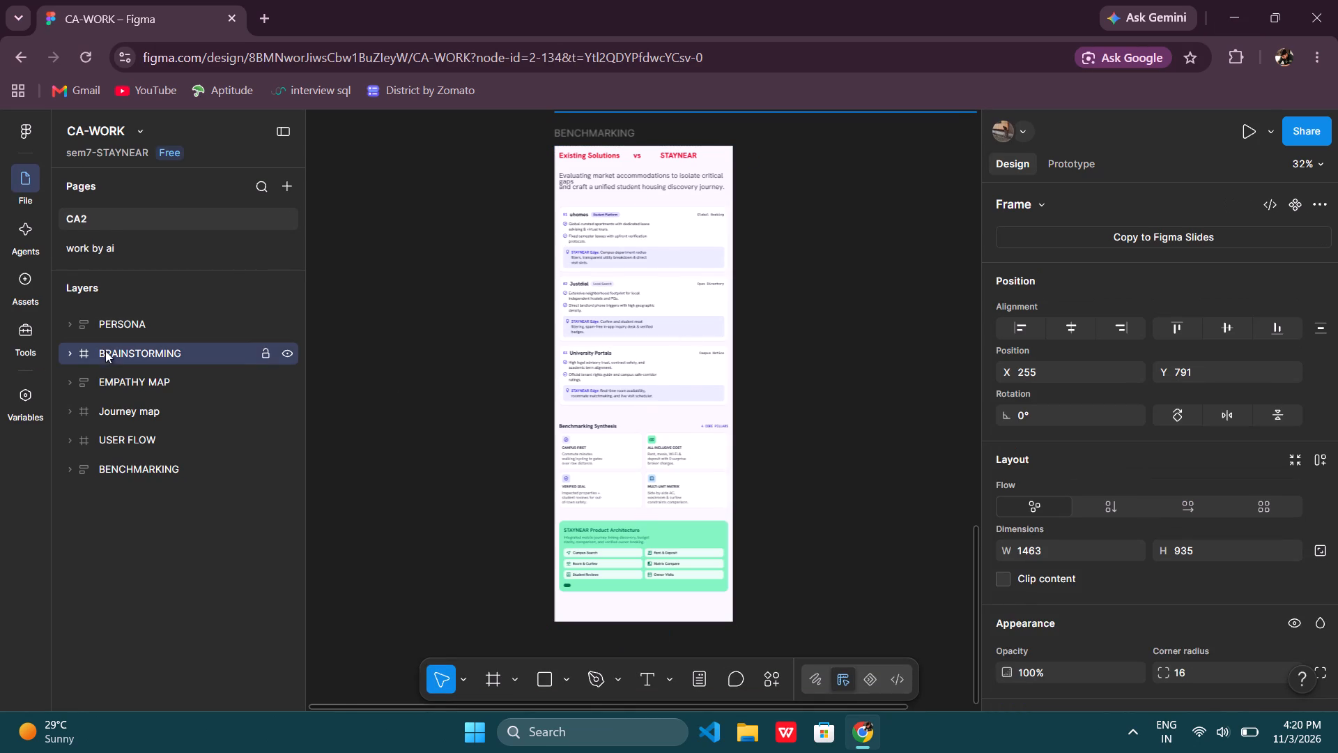
scroll(364, 311, "up", 2)
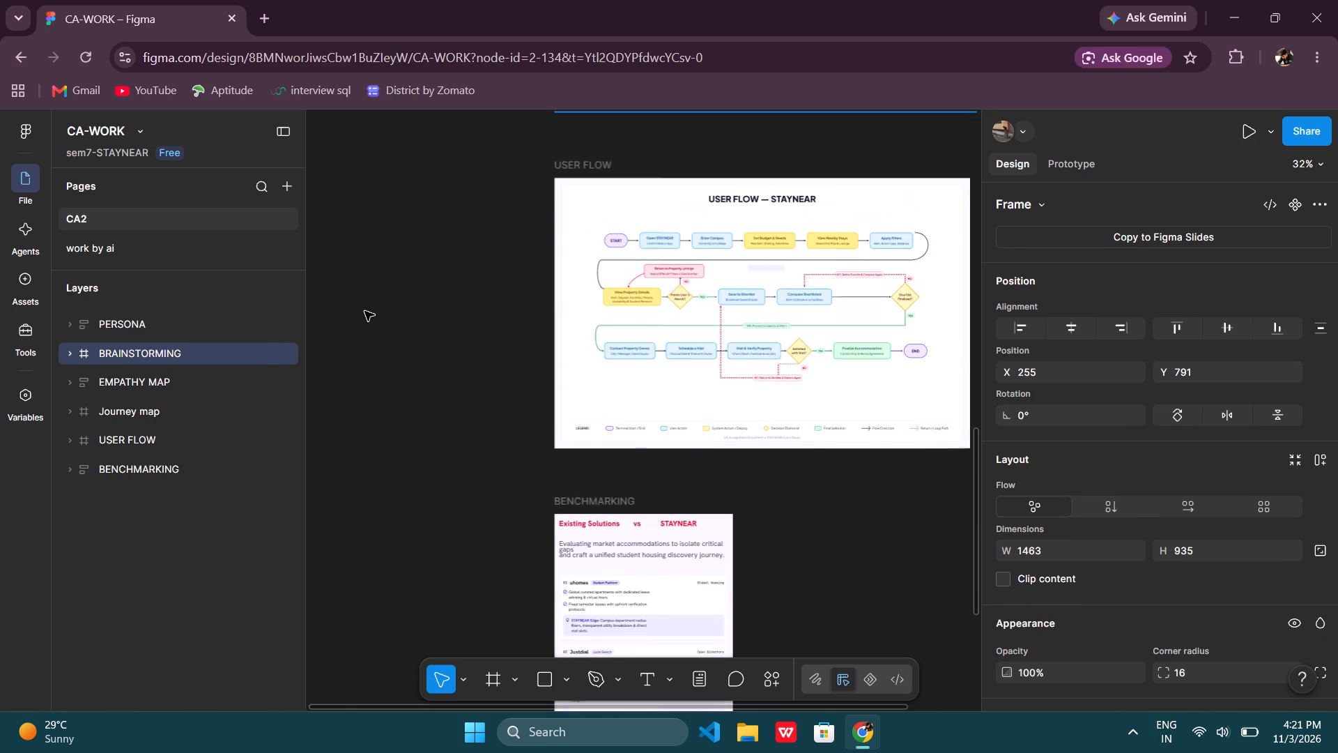
scroll(364, 311, "up", 1)
scroll(663, 272, "up", 2)
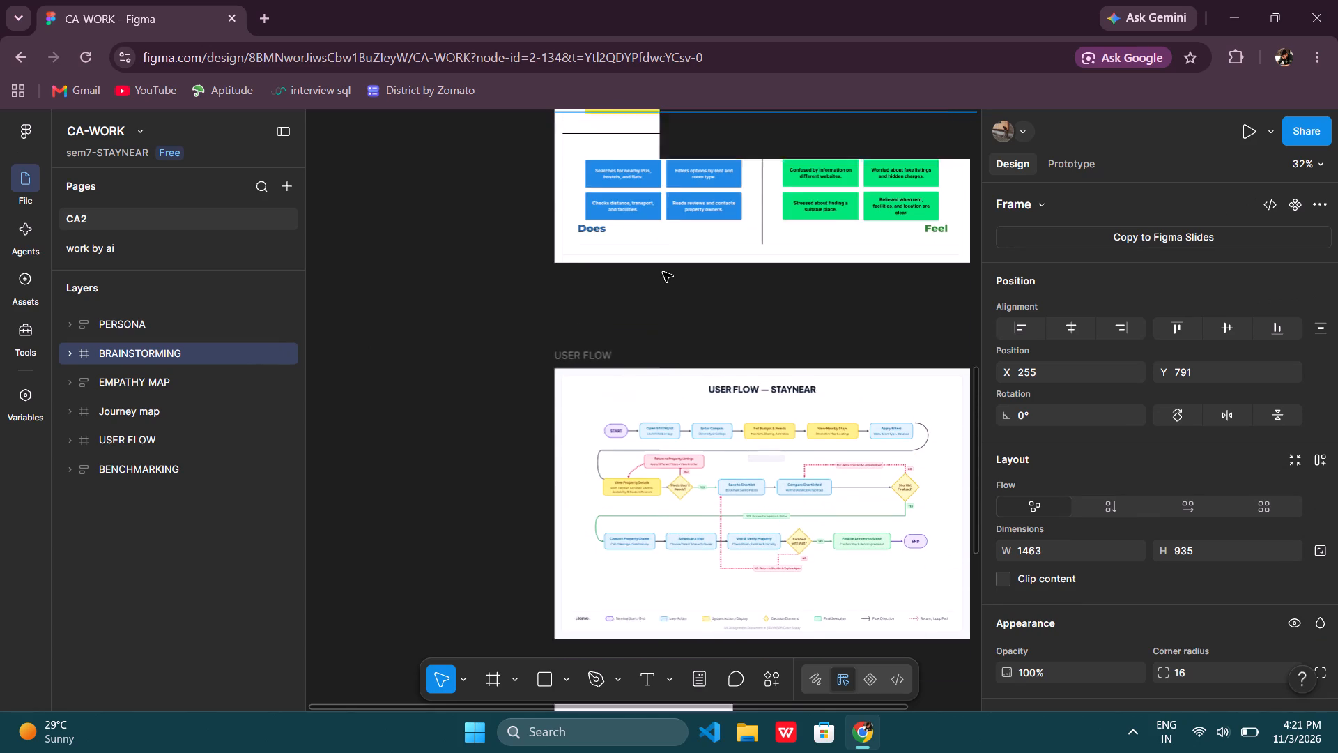
scroll(663, 272, "up", 2)
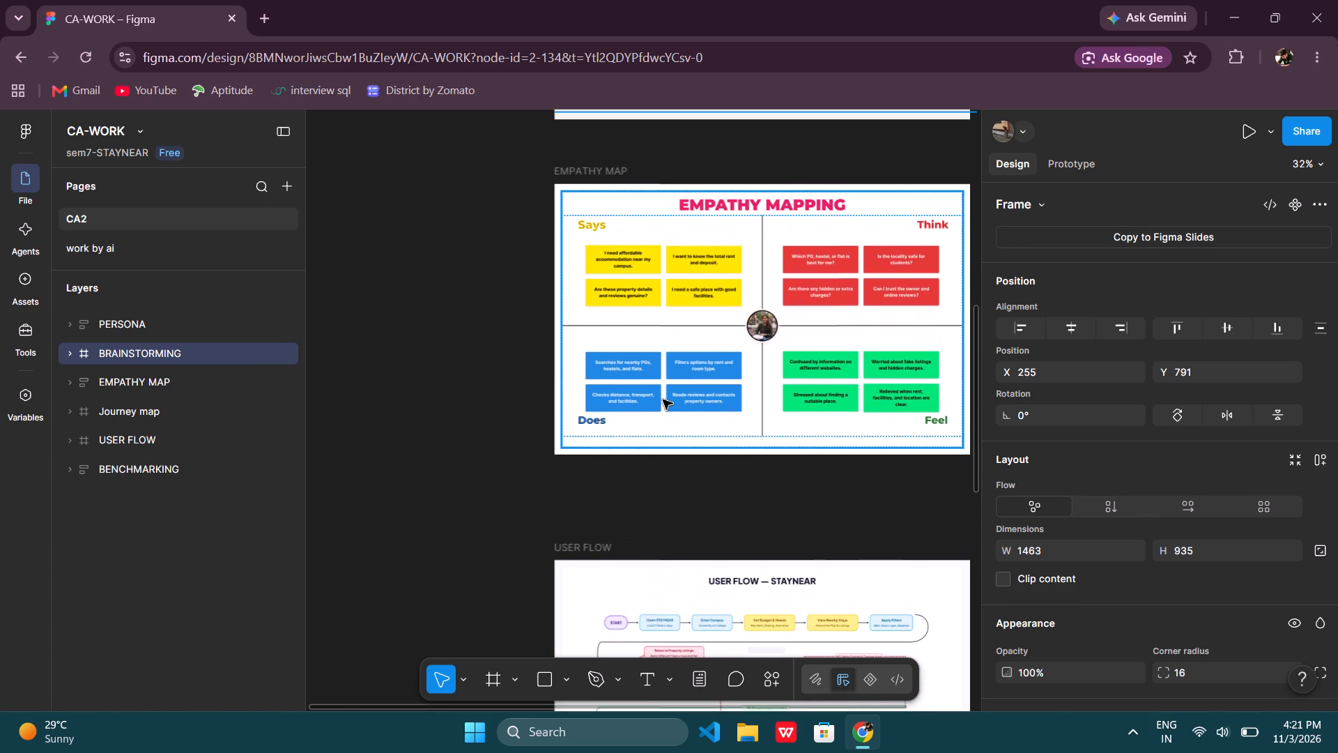
scroll(665, 399, "up", 4)
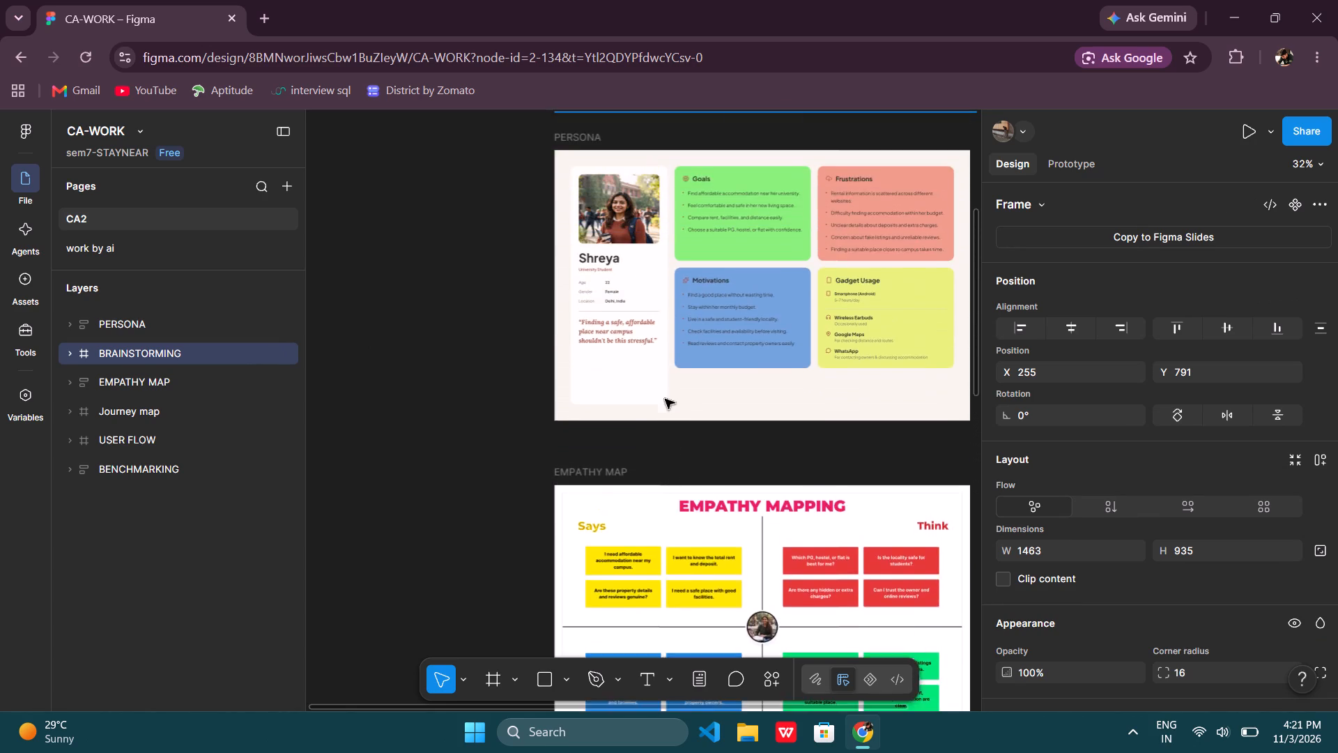
scroll(665, 399, "up", 5)
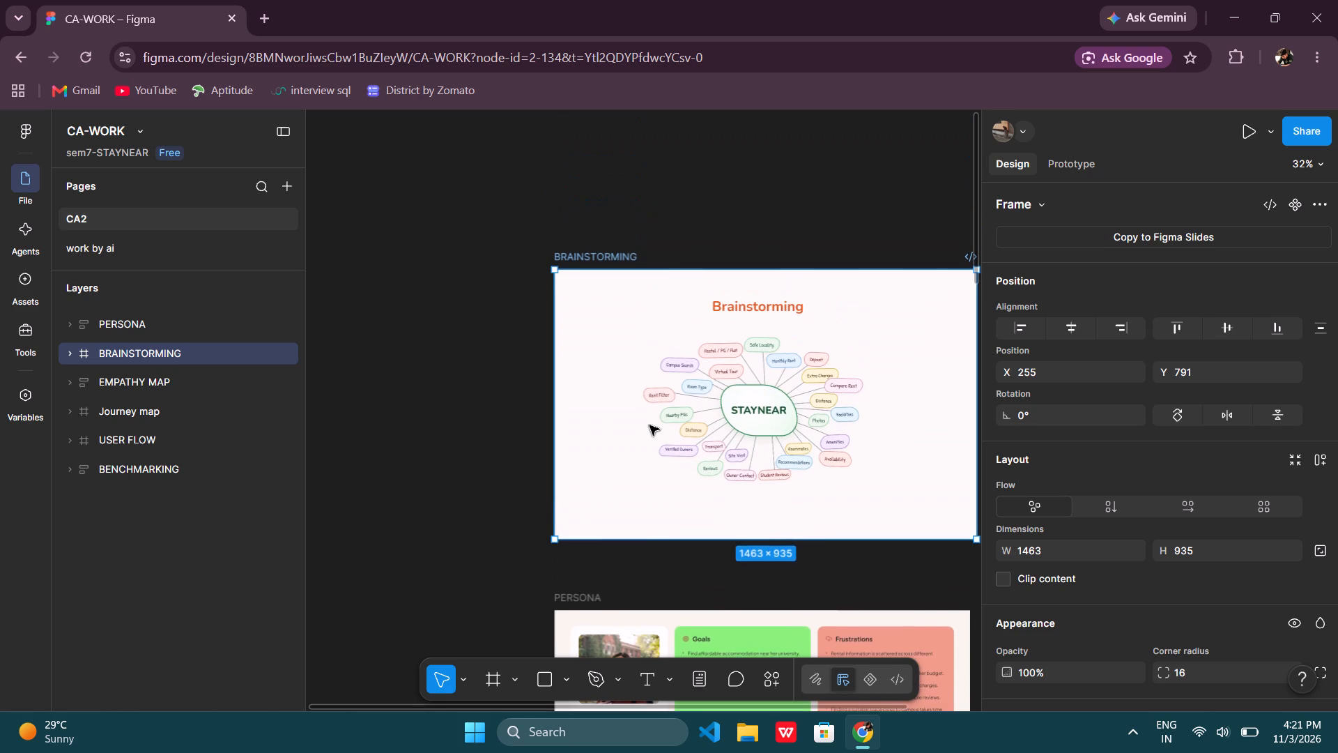
scroll(649, 425, "up", 1)
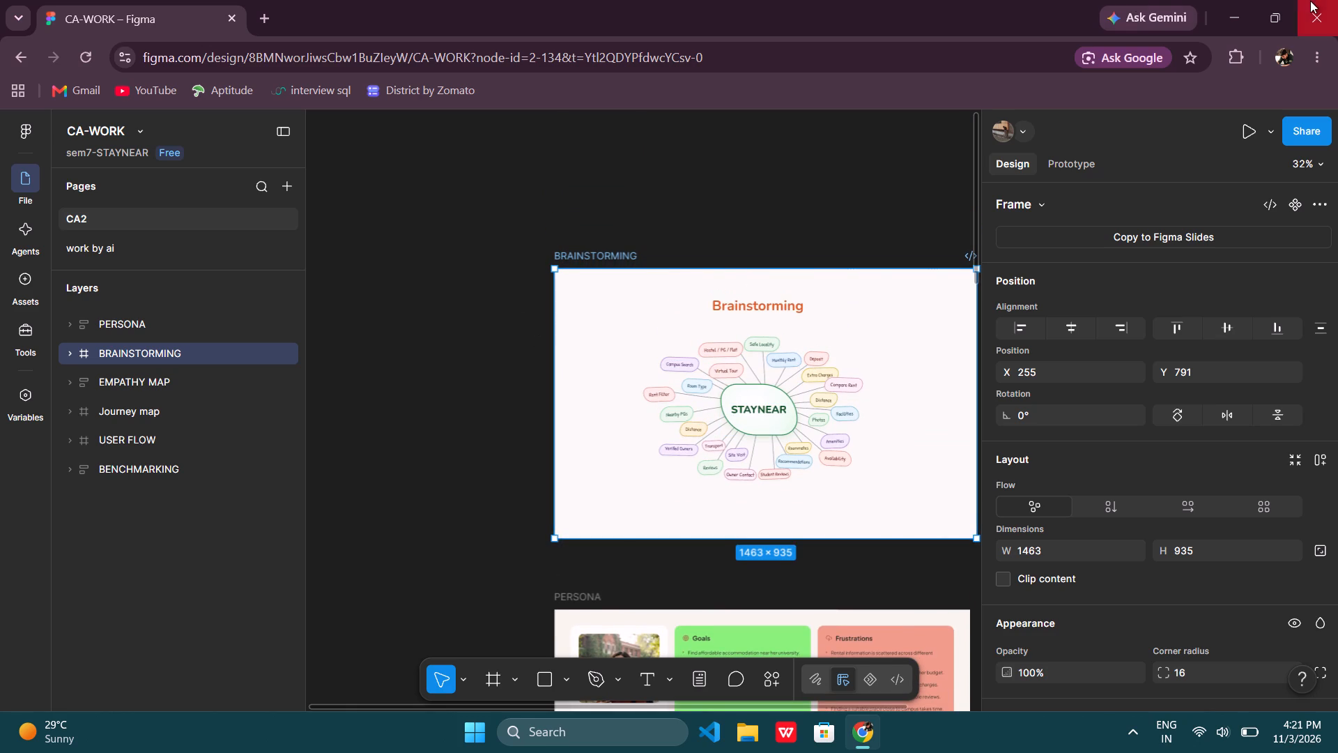
Minimize the browser window and launch Kuro from the desktop.
double_click(1230, 11)
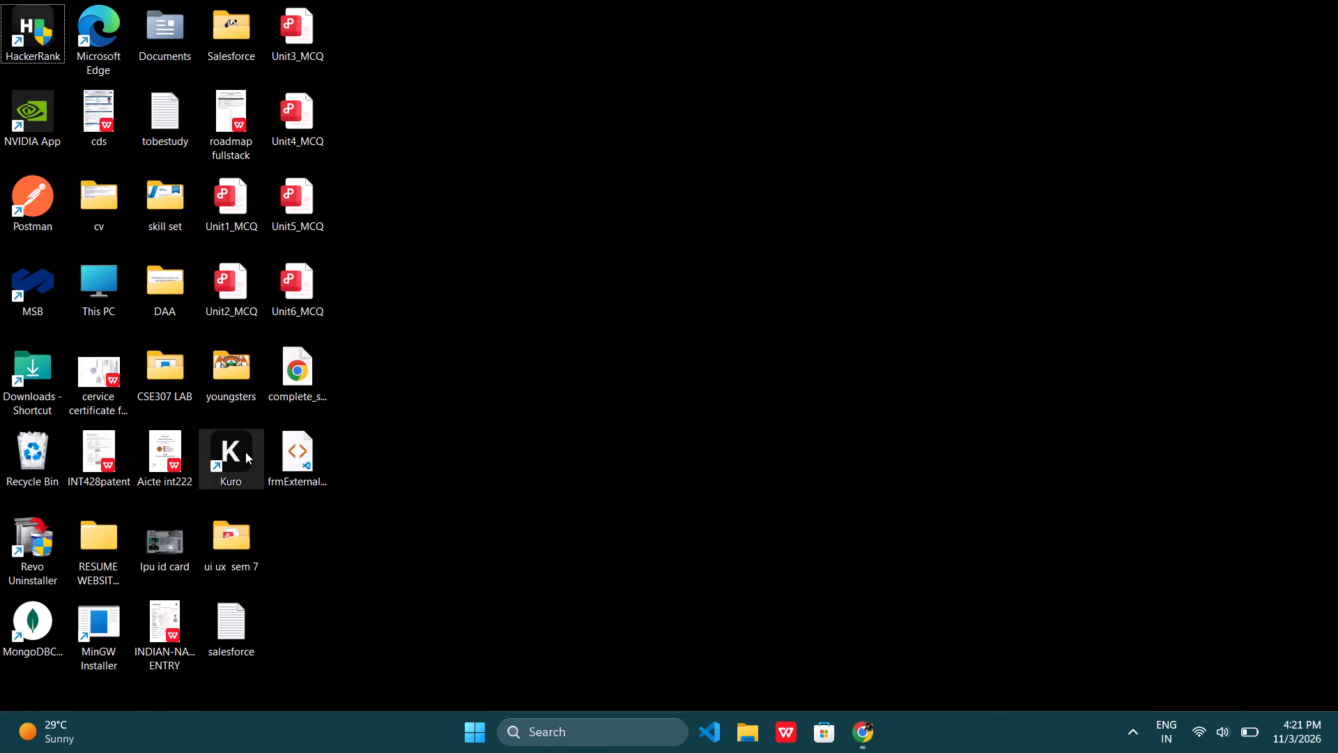
double_click(245, 452)
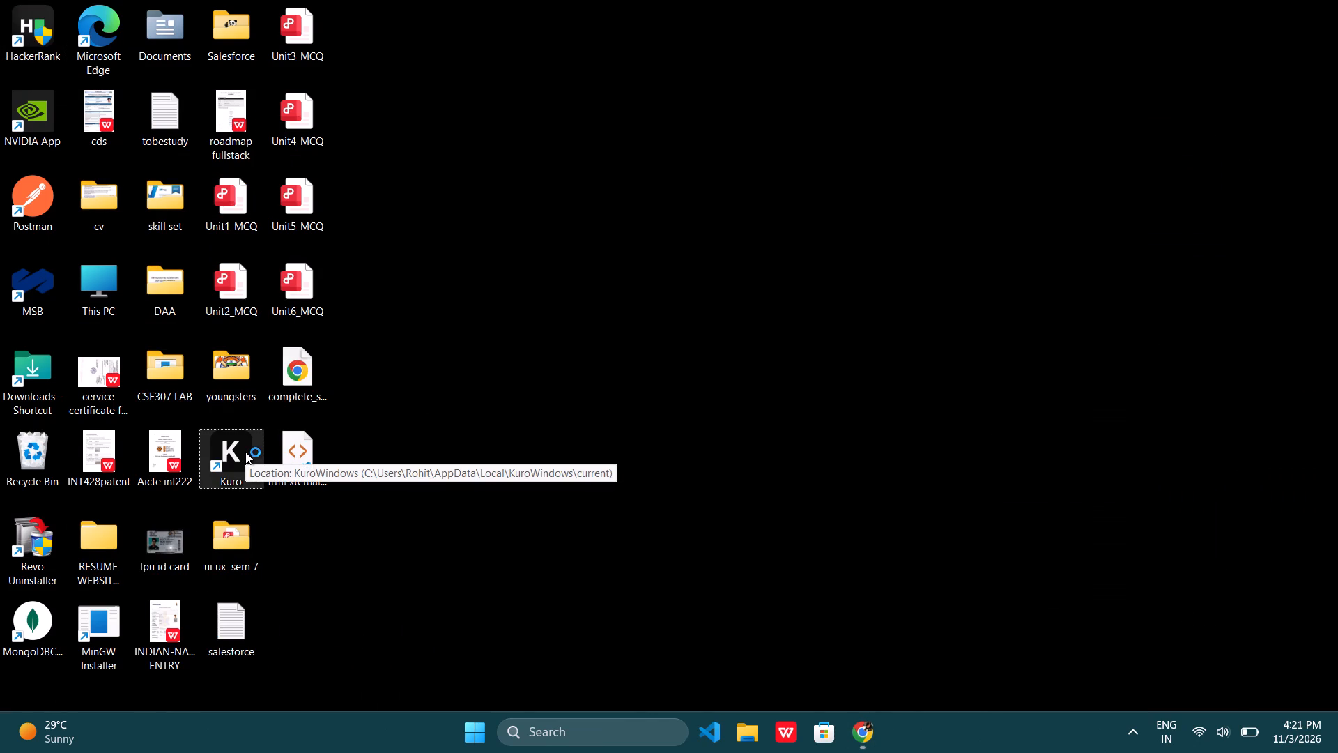
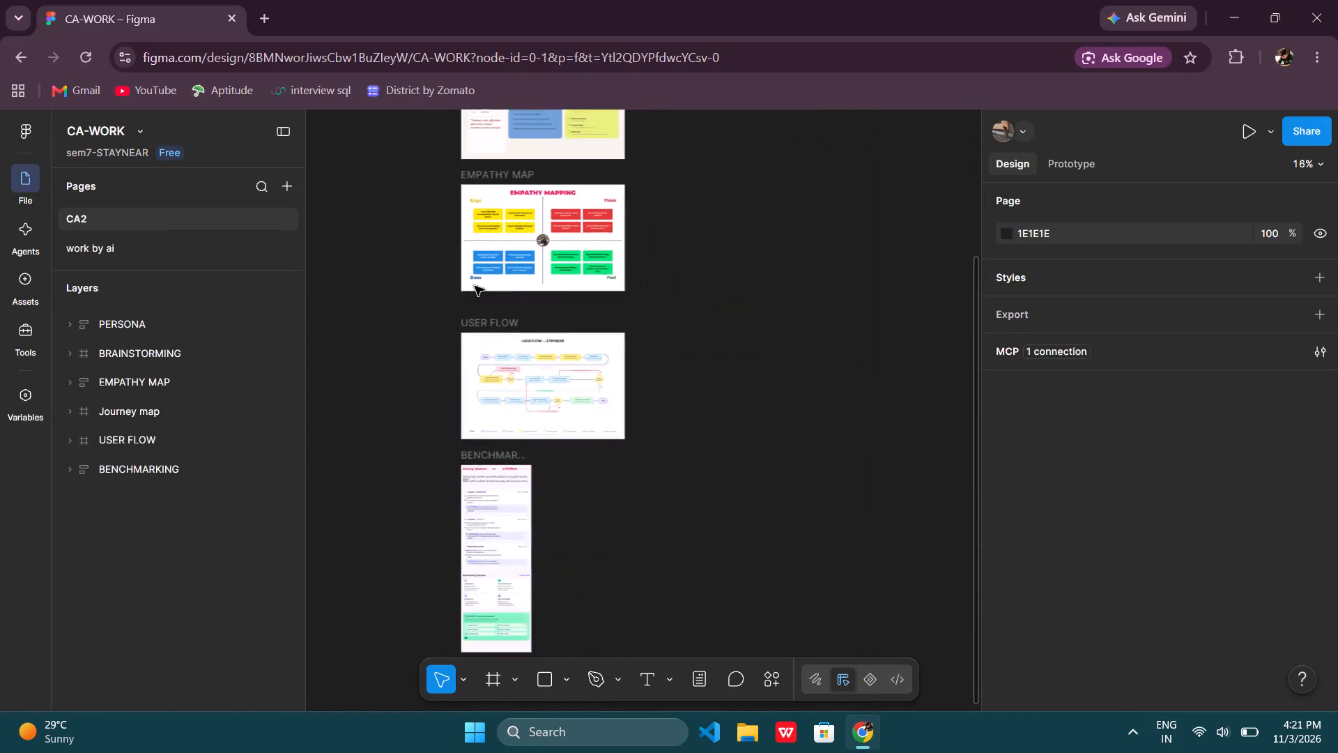
Add three PNG export settings at 1x, 2x and 3x to the CA2 page.
scroll(475, 286, "down", 2)
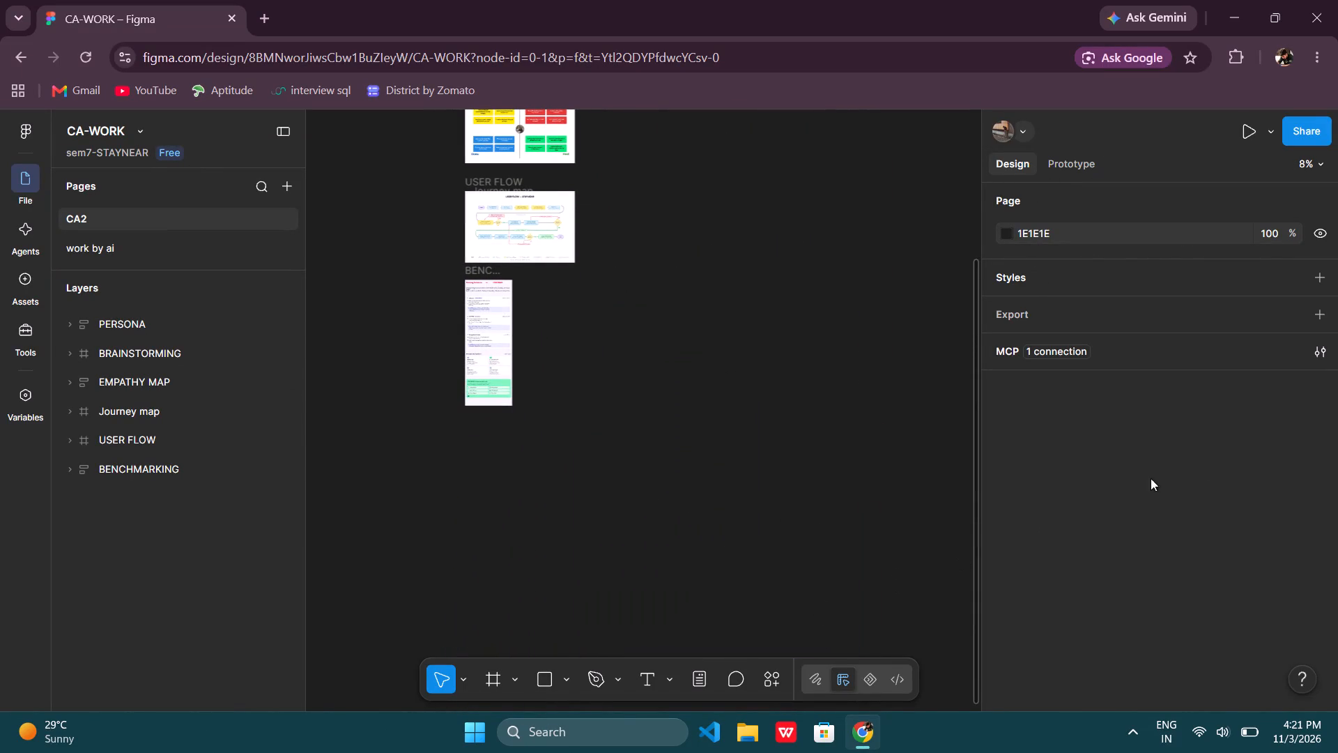
left_click(1270, 314)
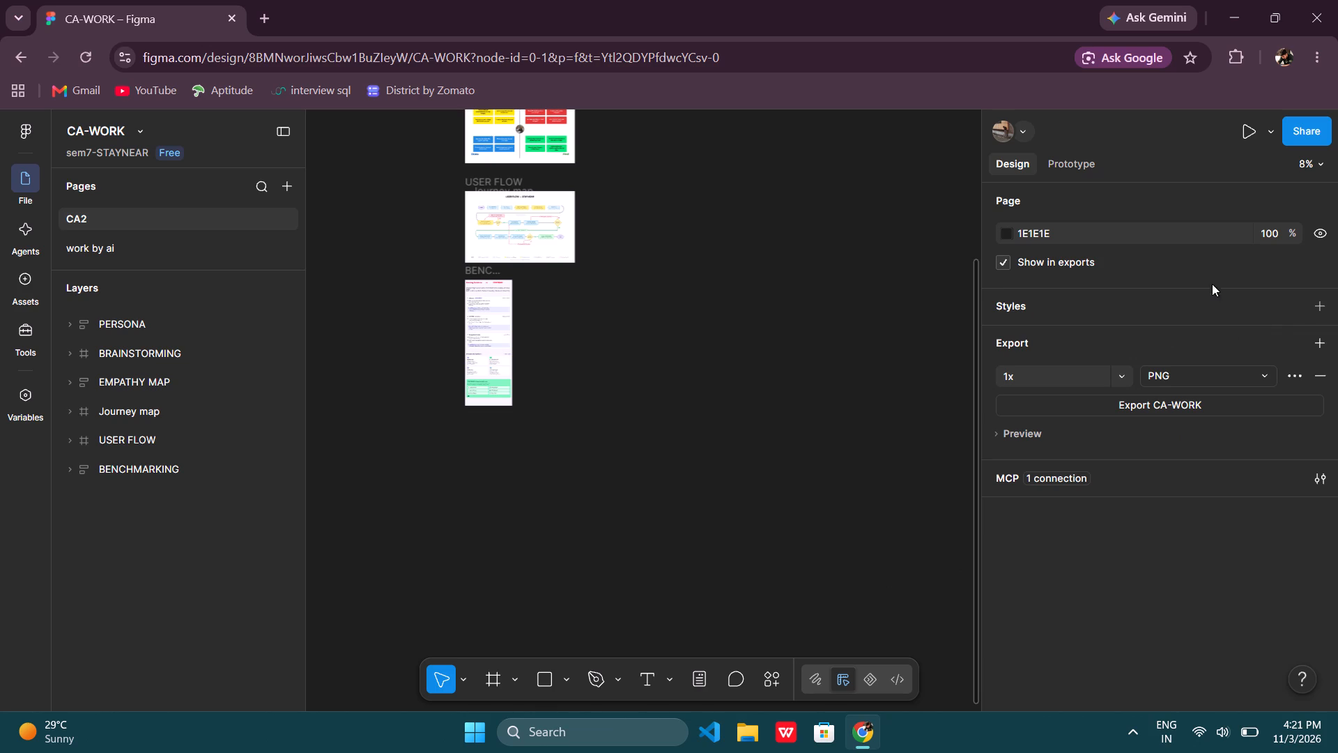
left_click(1210, 277)
left_click(1264, 207)
left_click(1231, 206)
double_click(1327, 337)
left_click(1261, 314)
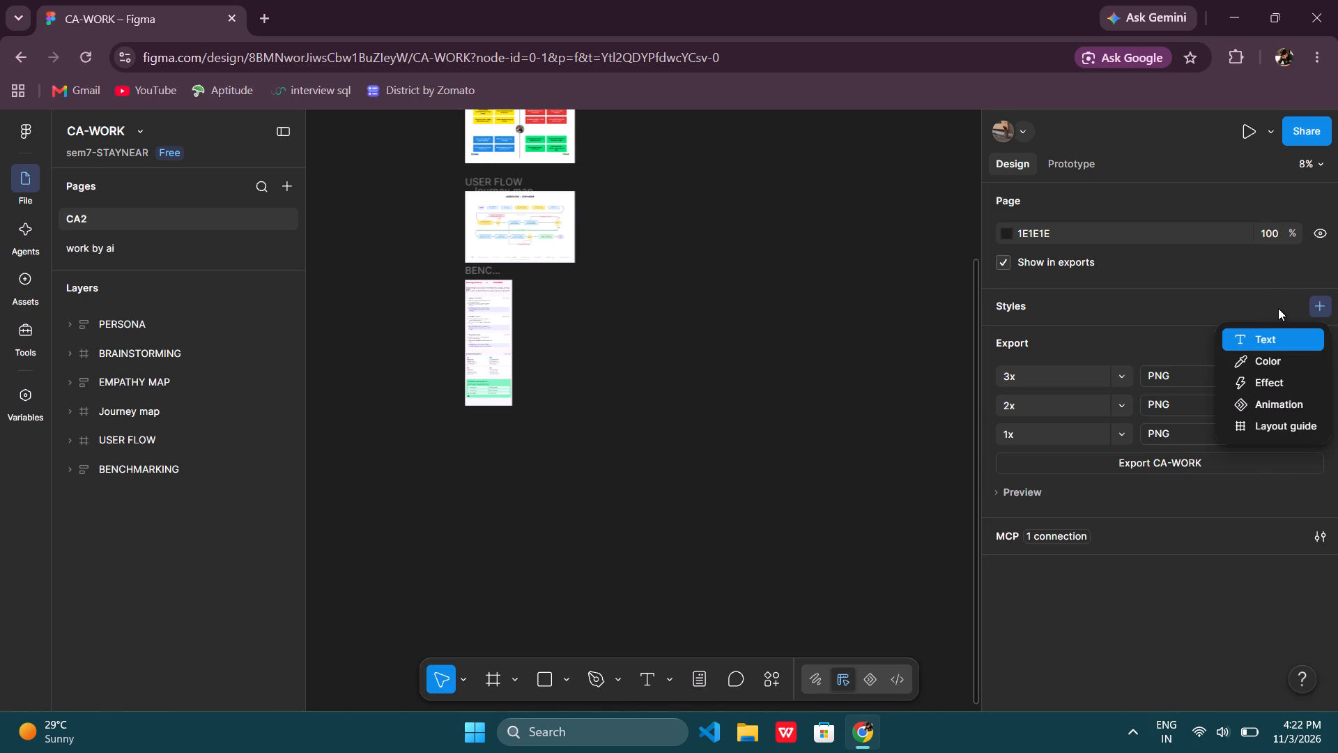
left_click(1279, 309)
left_click_drag(1261, 314, 1009, 383)
left_click(891, 414)
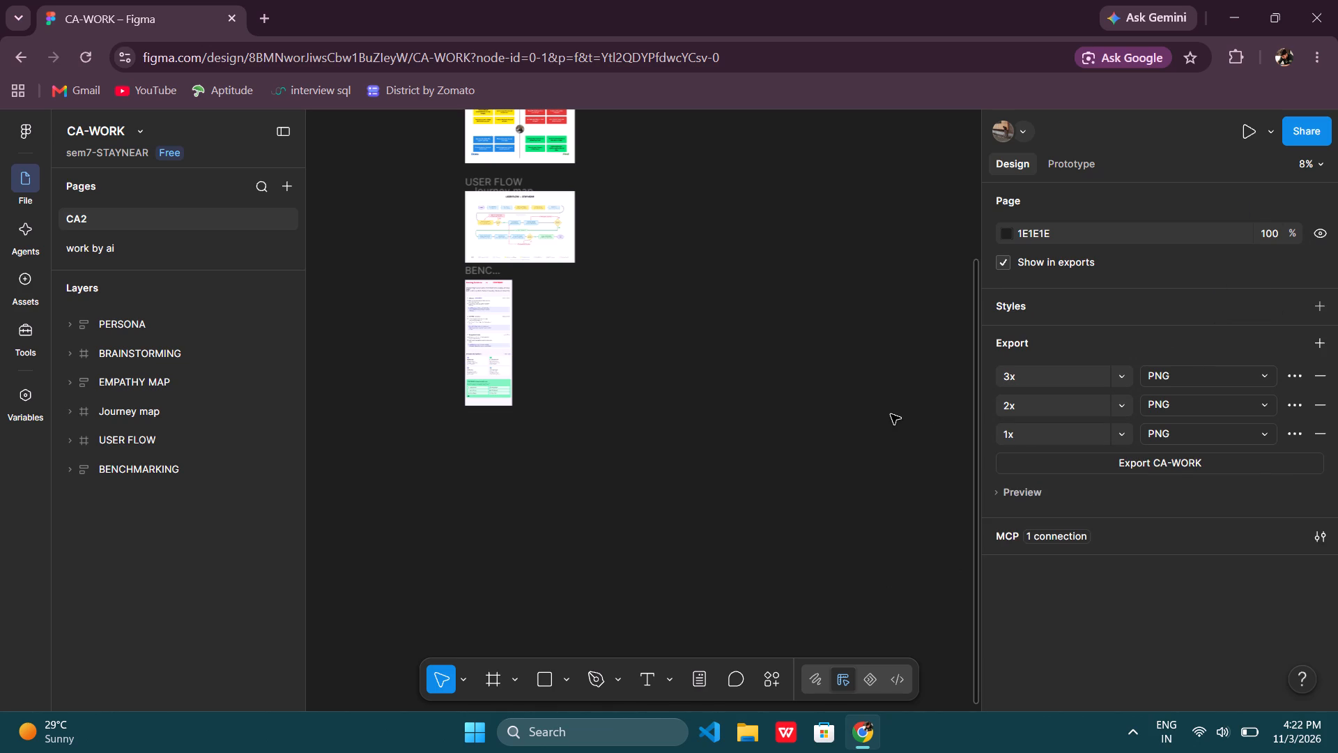
Browse the frame presets and add an archived iPhone 13 mini frame (375 × 812) to the CA2 page.
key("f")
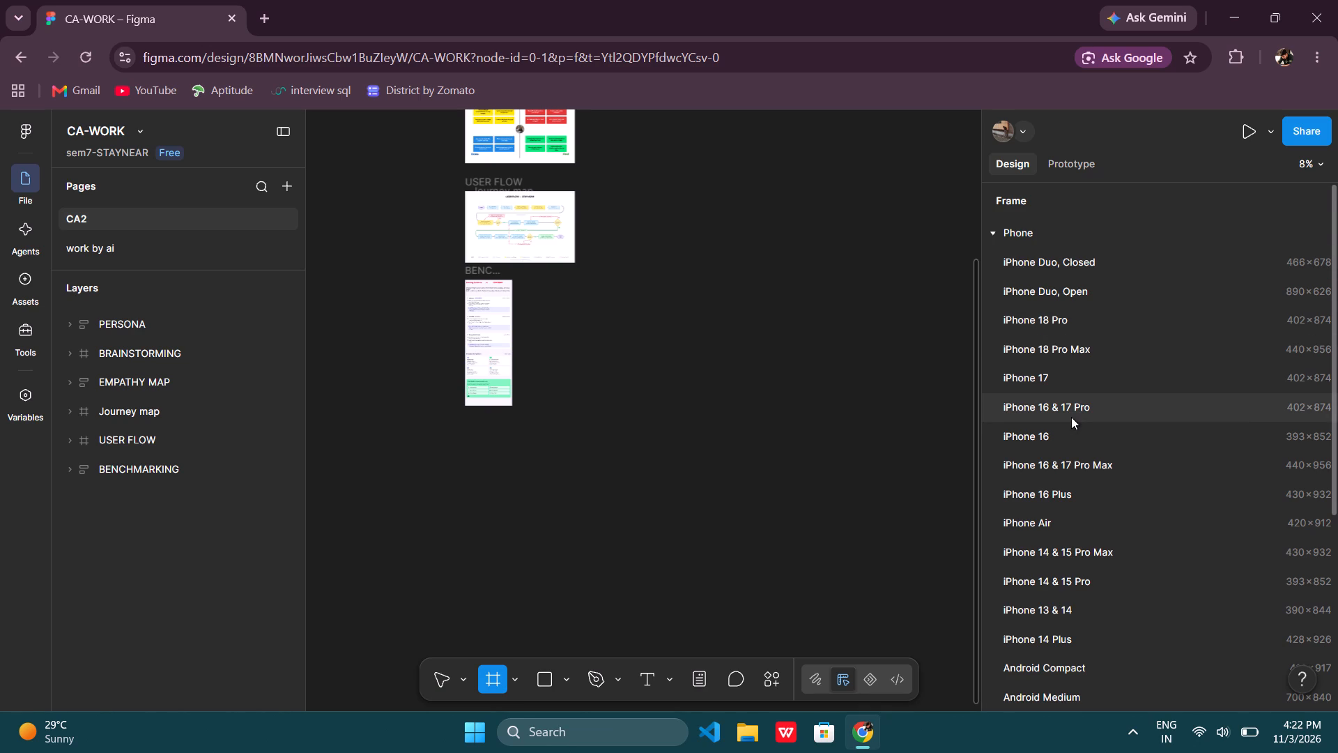
scroll(1071, 417, "down", 4)
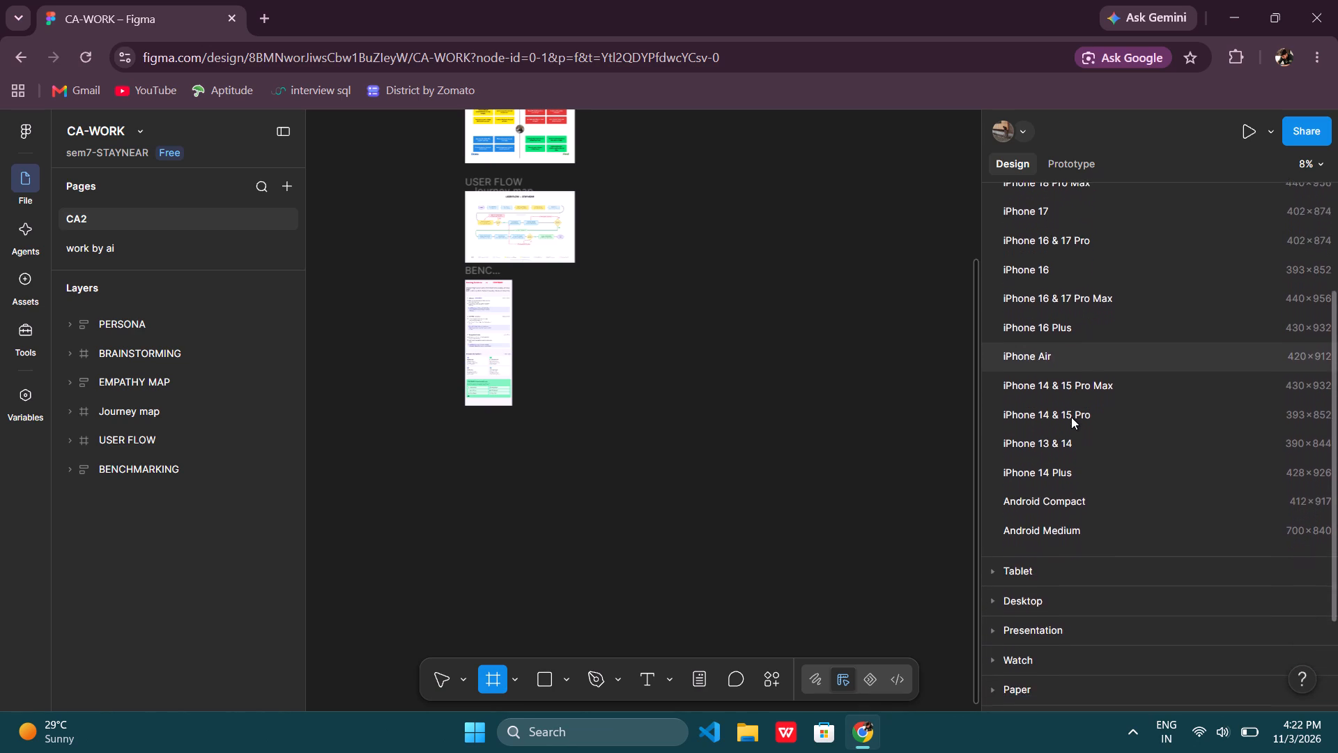
scroll(1071, 417, "down", 1)
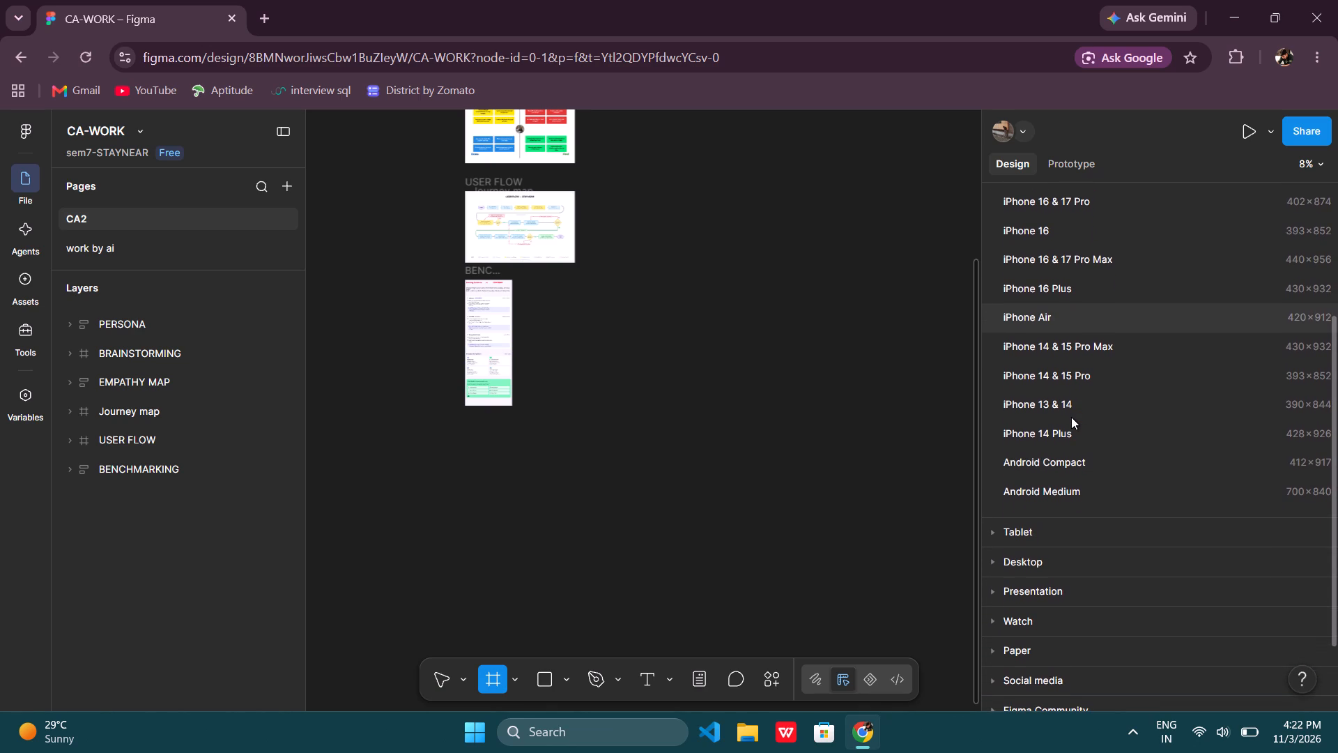
scroll(1071, 417, "down", 2)
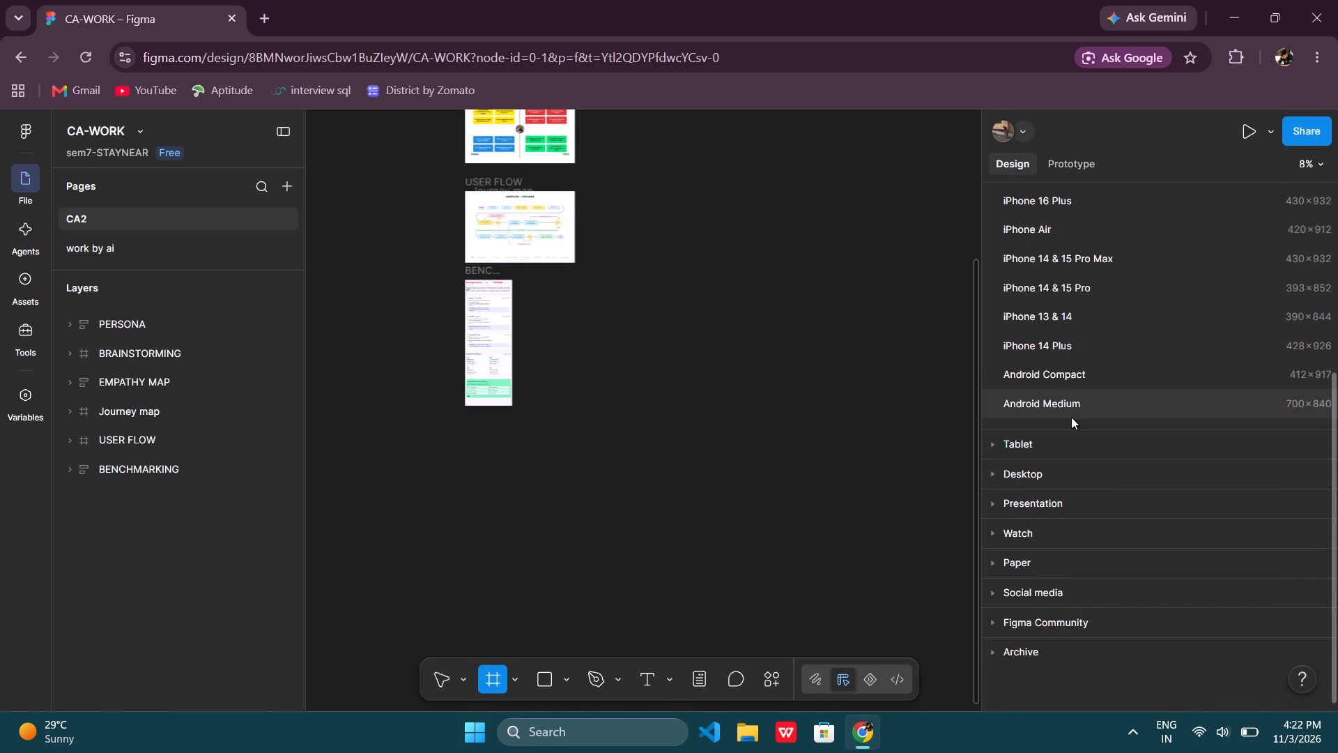
scroll(1079, 365, "up", 1)
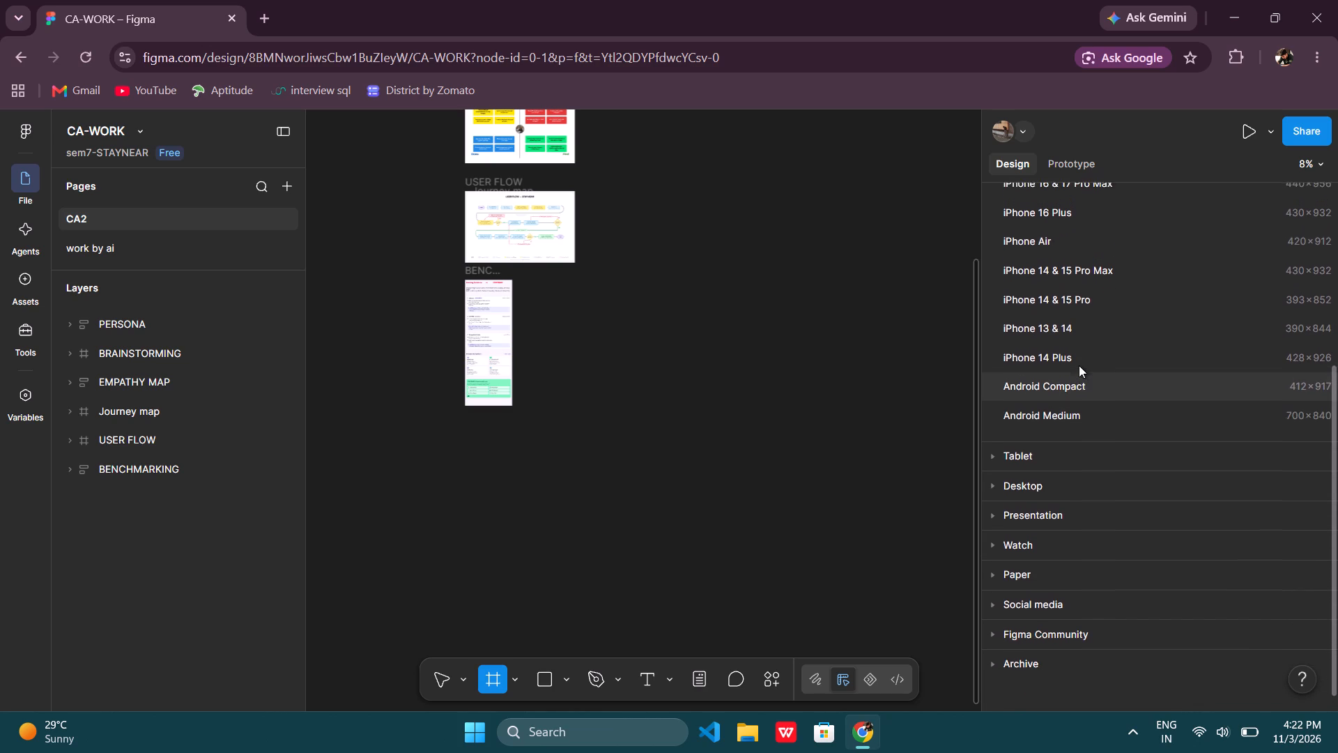
scroll(1079, 365, "up", 1)
scroll(1079, 365, "down", 3)
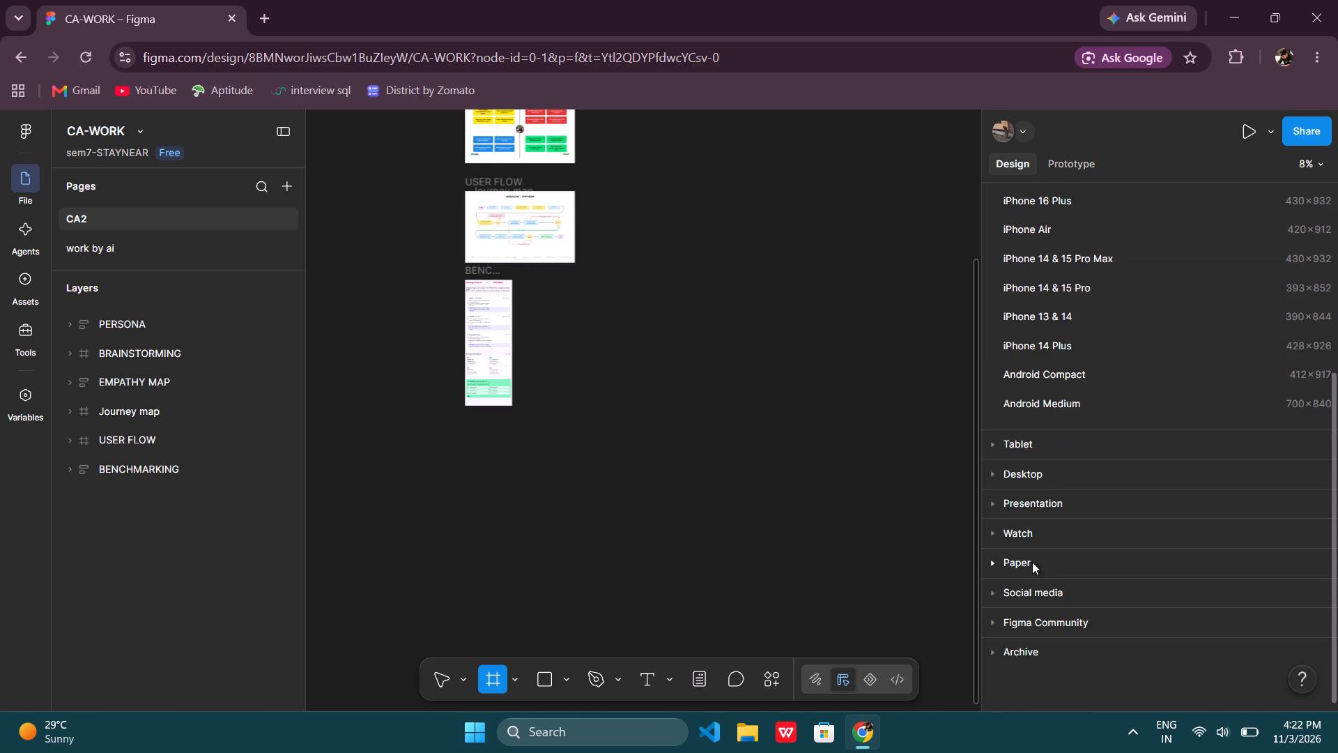
left_click(1036, 587)
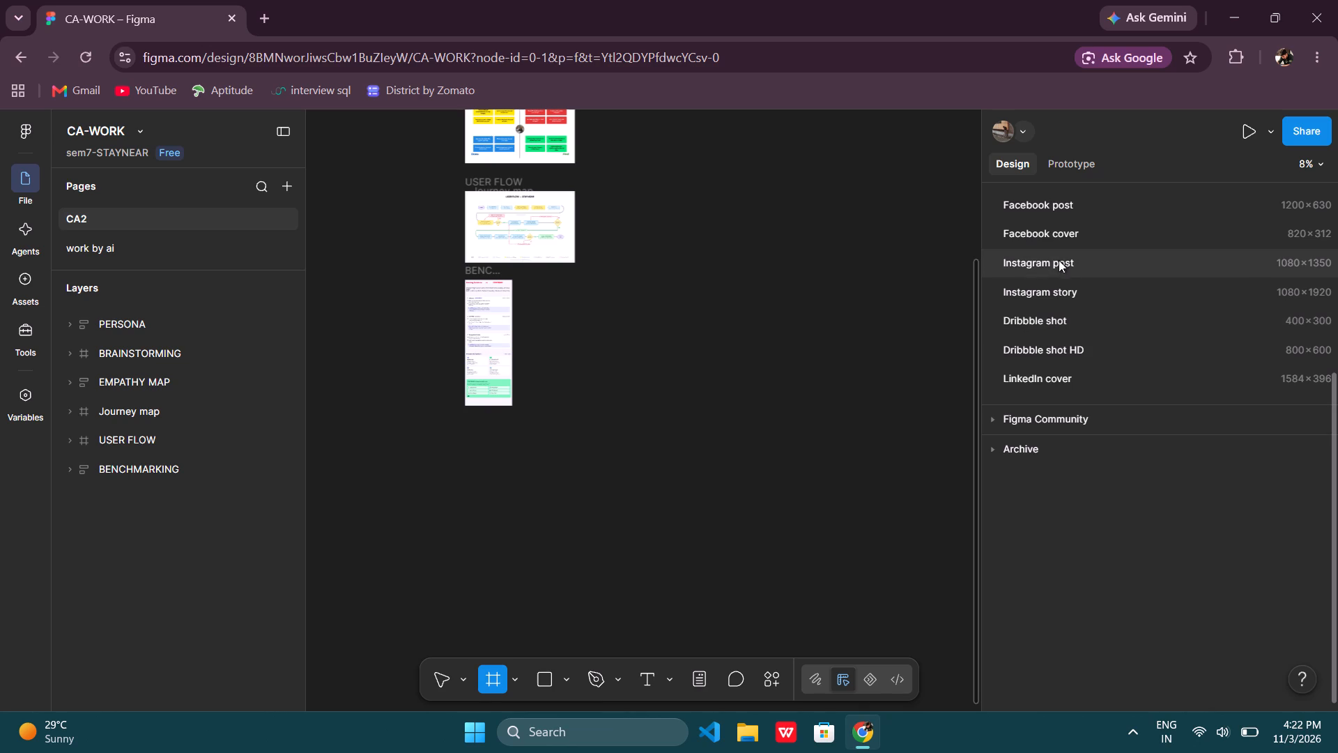
double_click(1024, 420)
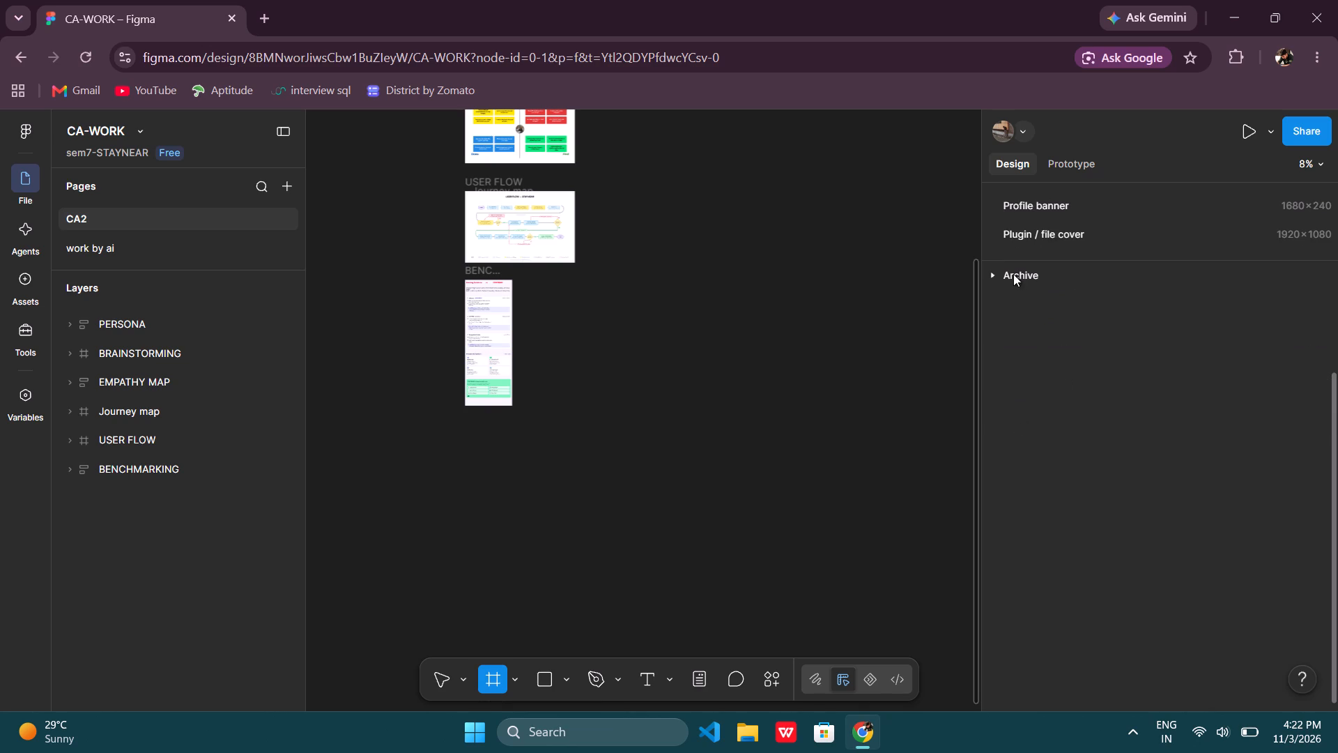
left_click(1014, 280)
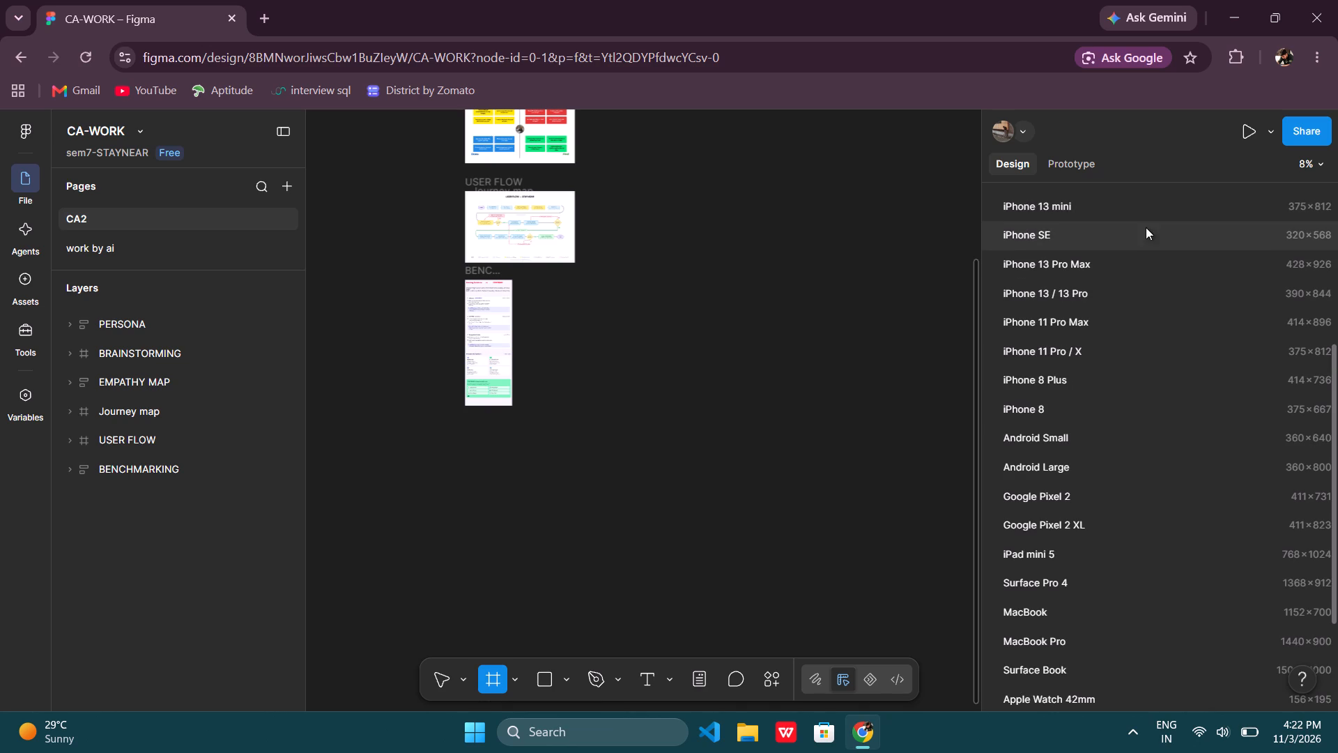
left_click(1141, 212)
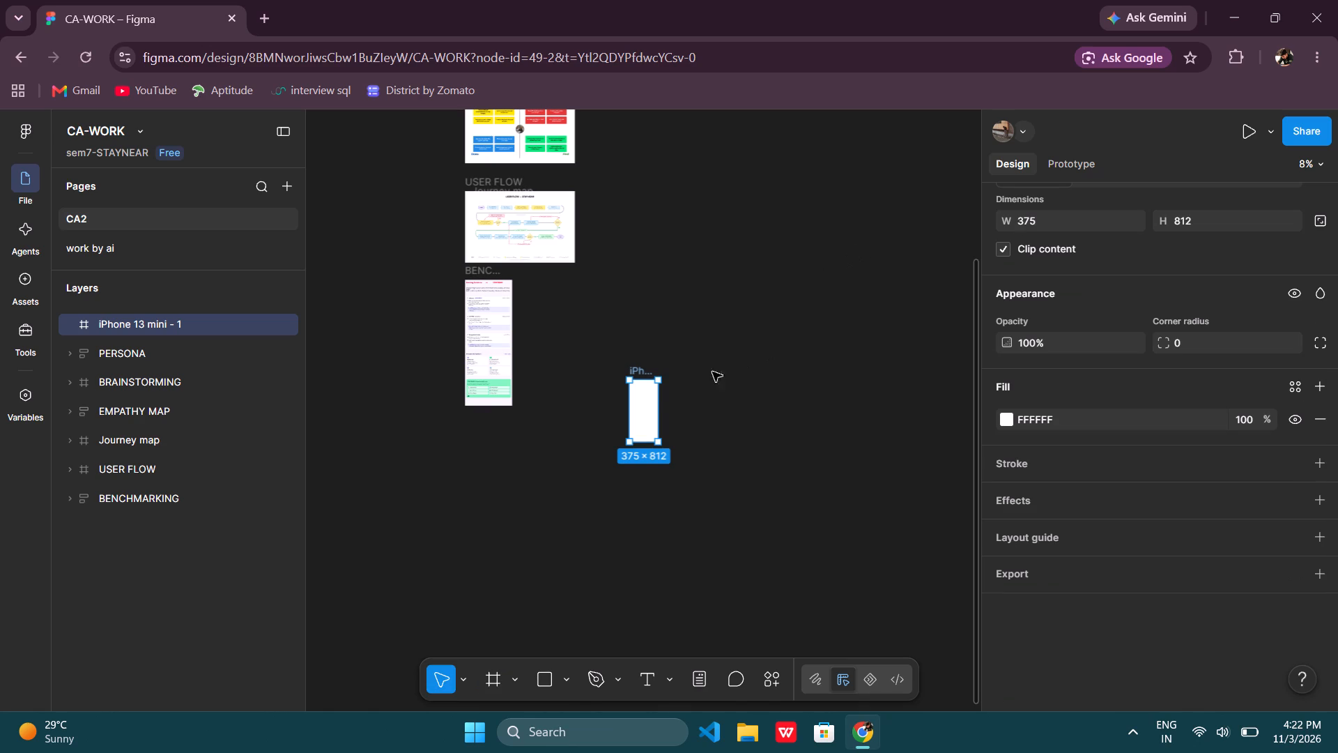
Widen the new iPhone 13 mini frame to about 1109, keeping its height at 812.
left_click_drag(660, 404, 714, 404)
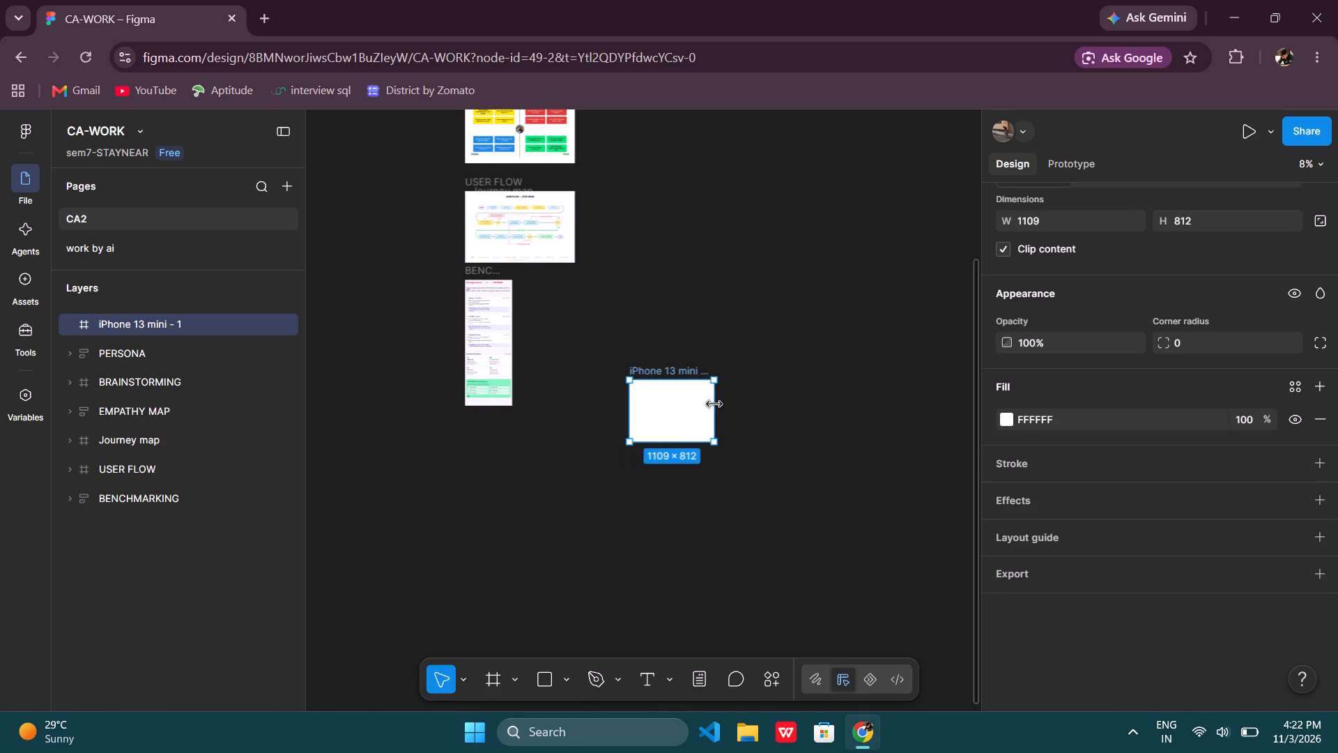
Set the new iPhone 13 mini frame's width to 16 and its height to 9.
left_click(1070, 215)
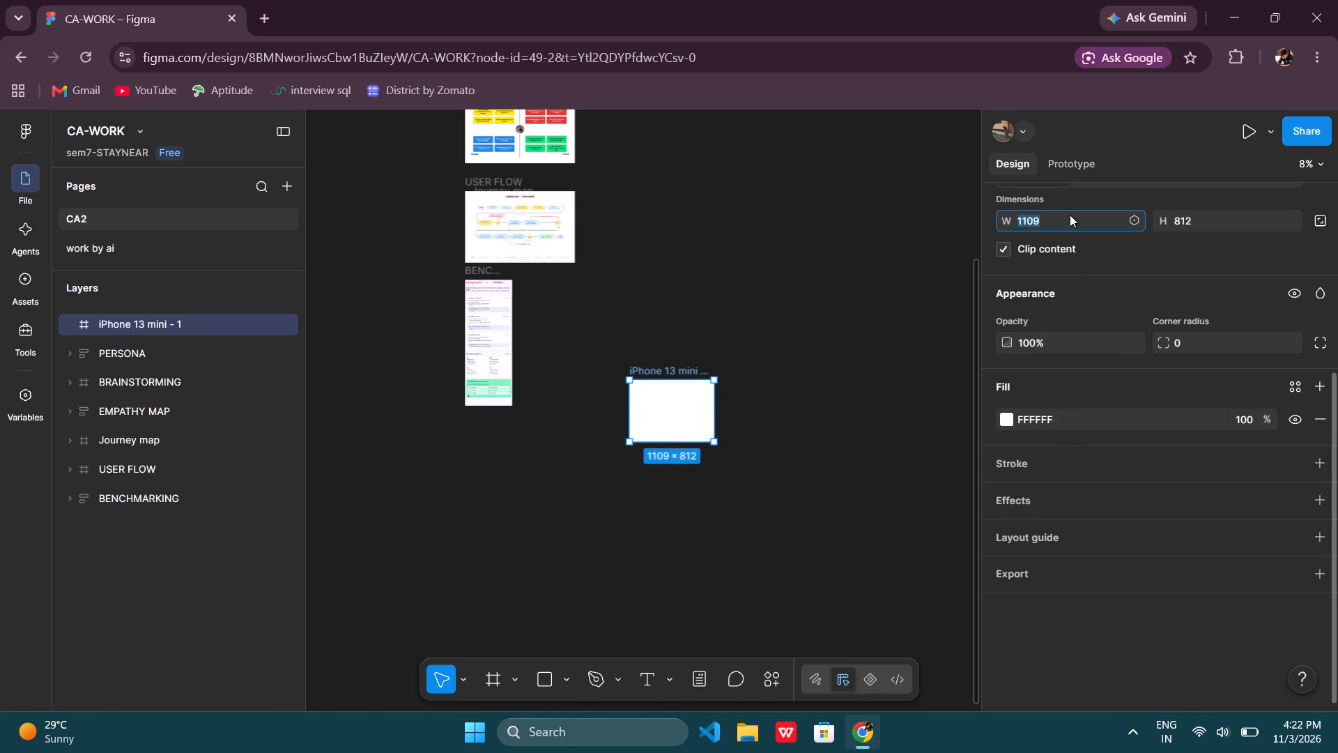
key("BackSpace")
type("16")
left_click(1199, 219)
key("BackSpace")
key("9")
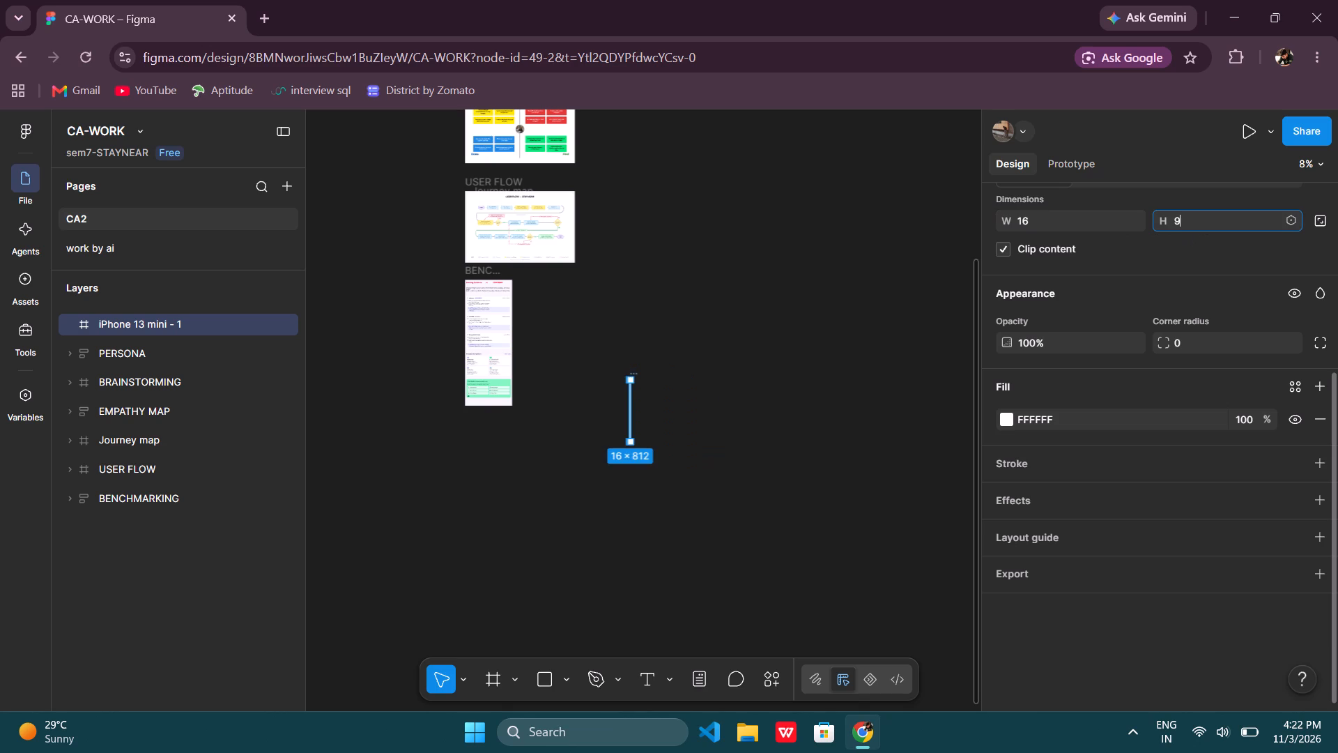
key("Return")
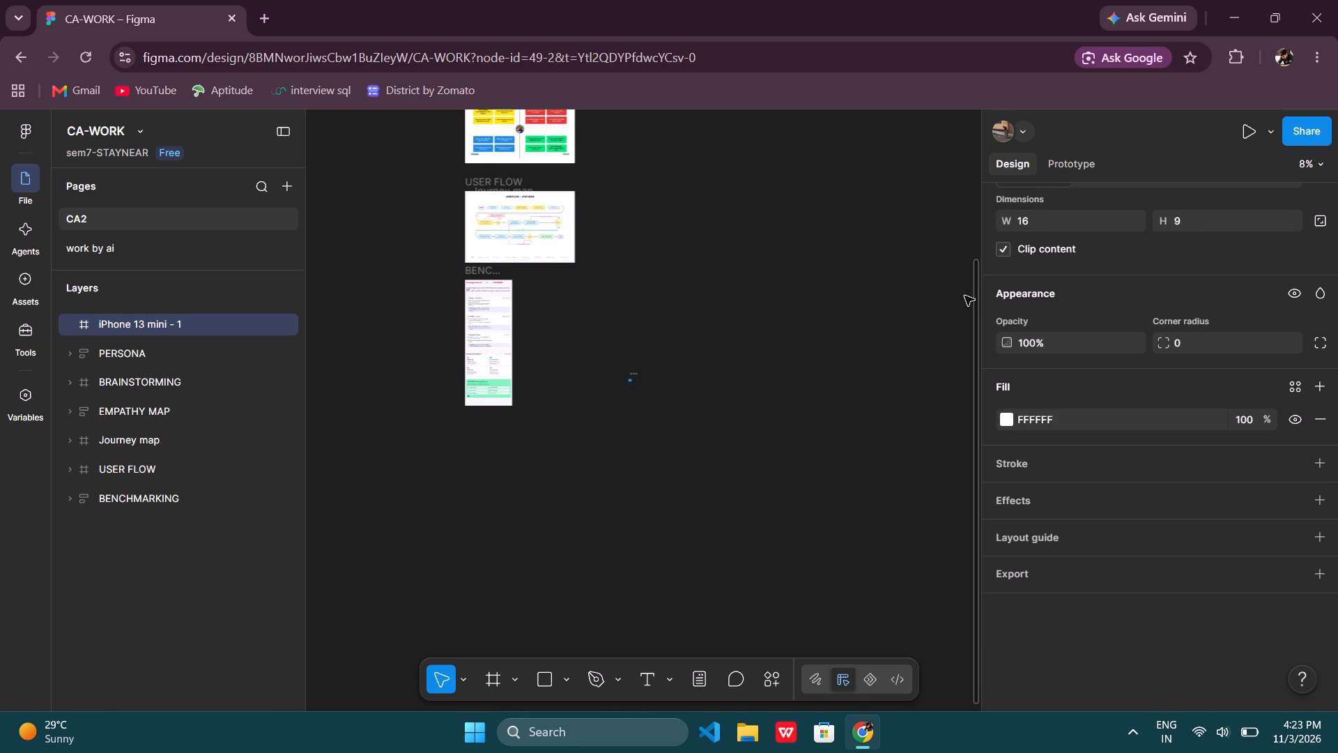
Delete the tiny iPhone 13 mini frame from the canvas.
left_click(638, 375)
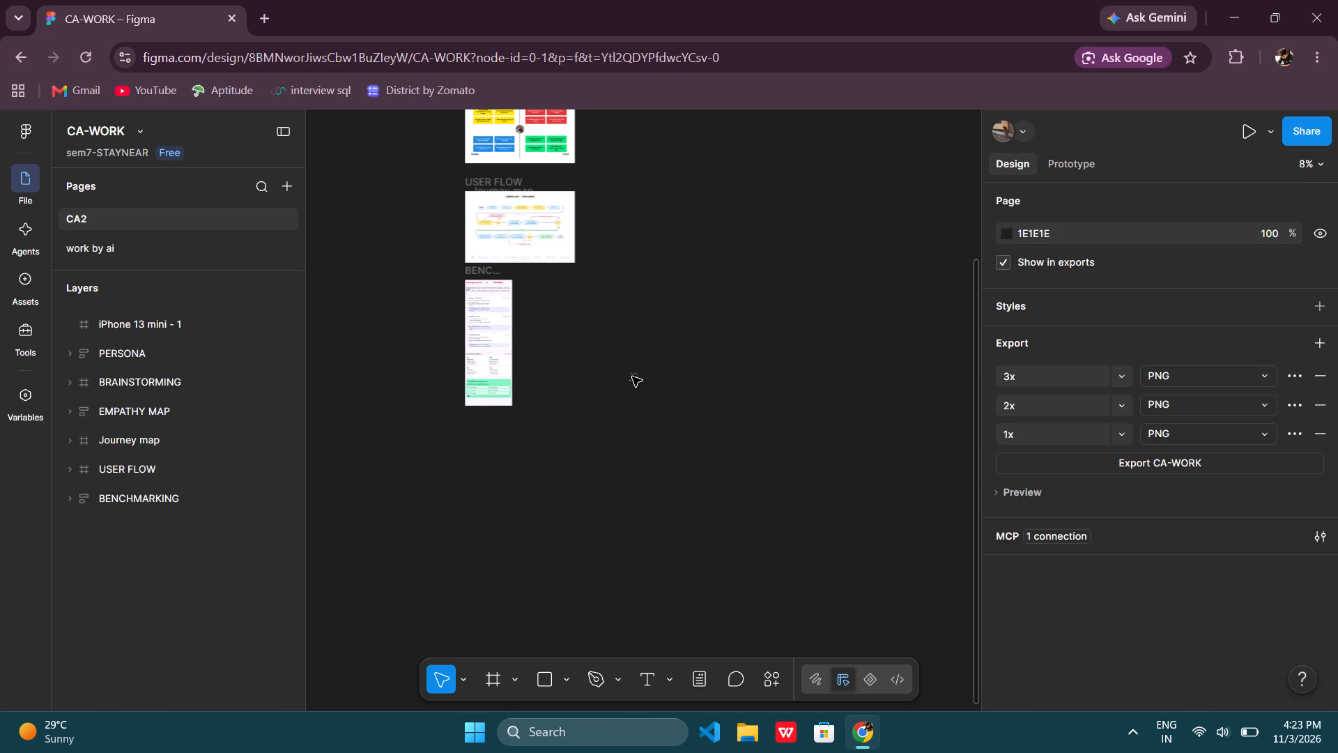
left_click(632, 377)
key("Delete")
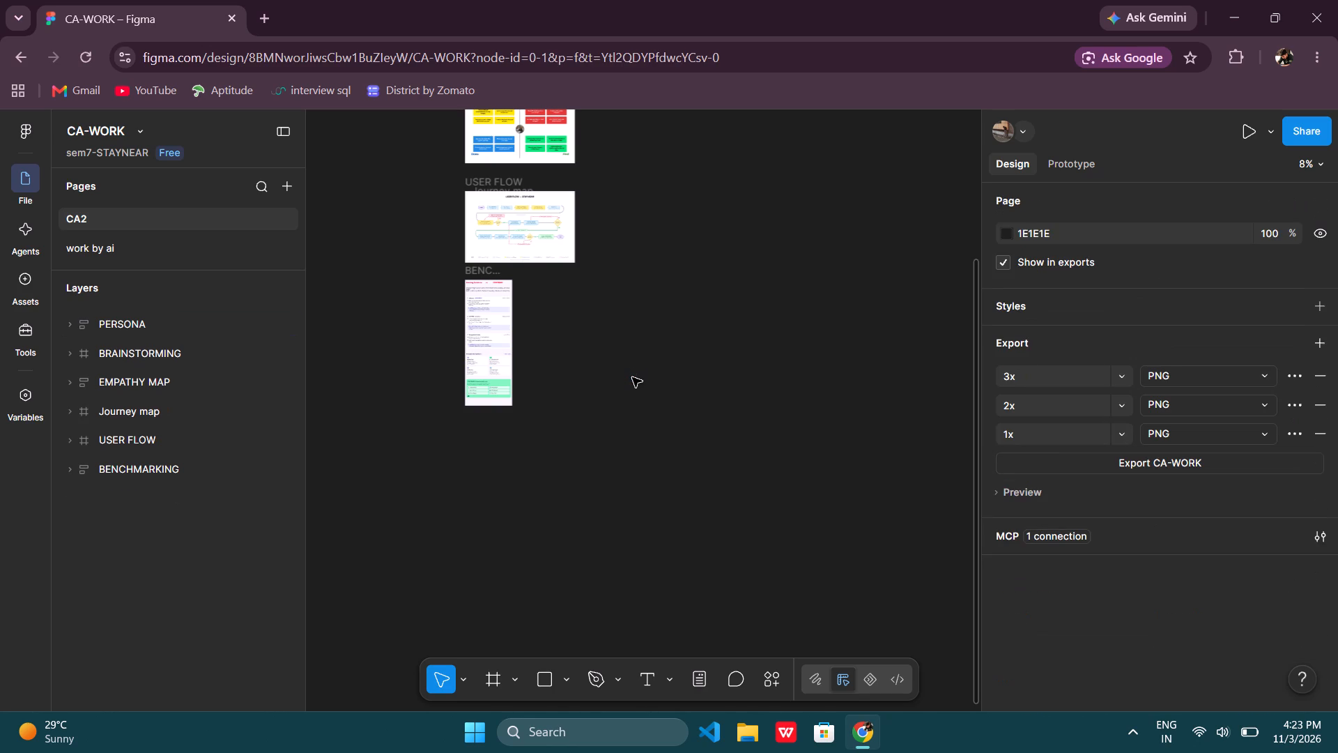
Review the CA2 frames from BRAINSTORMING down to BENCHMARKING and the empty canvas below them.
scroll(629, 406, "up", 5)
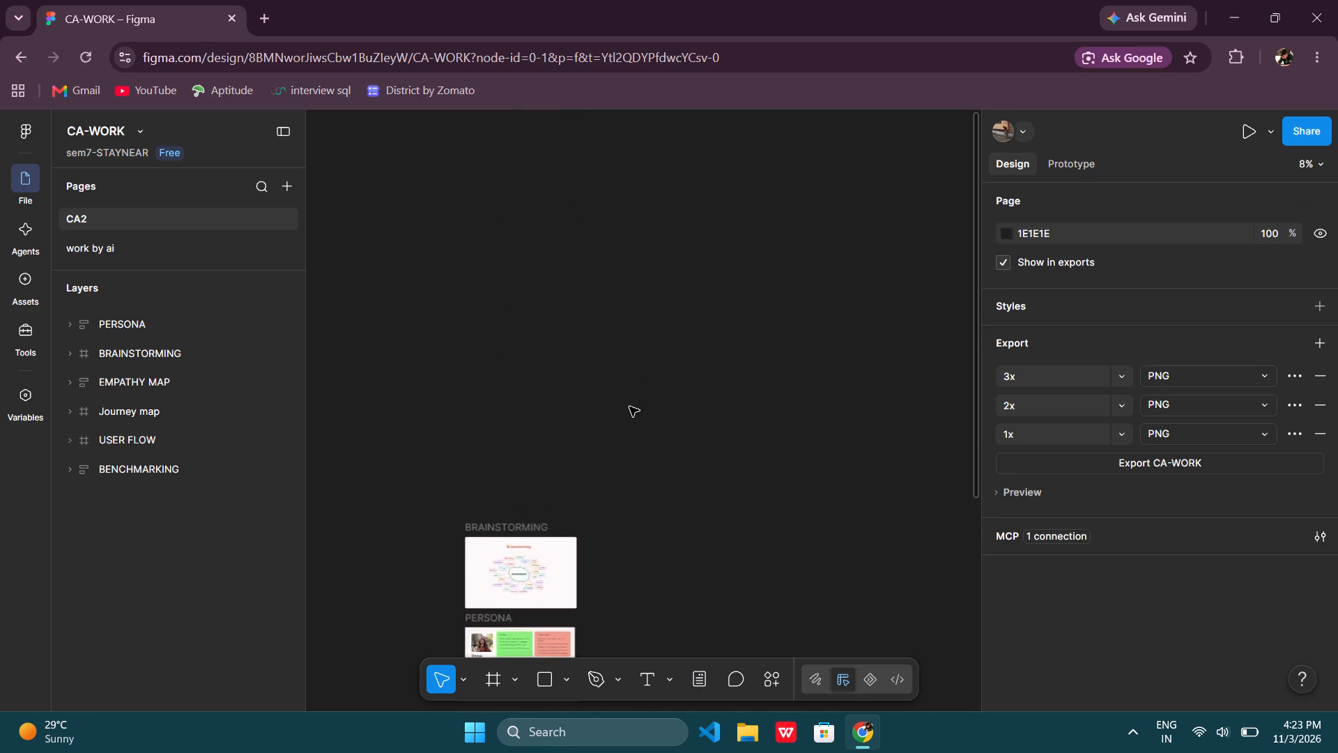
scroll(629, 406, "down", 3)
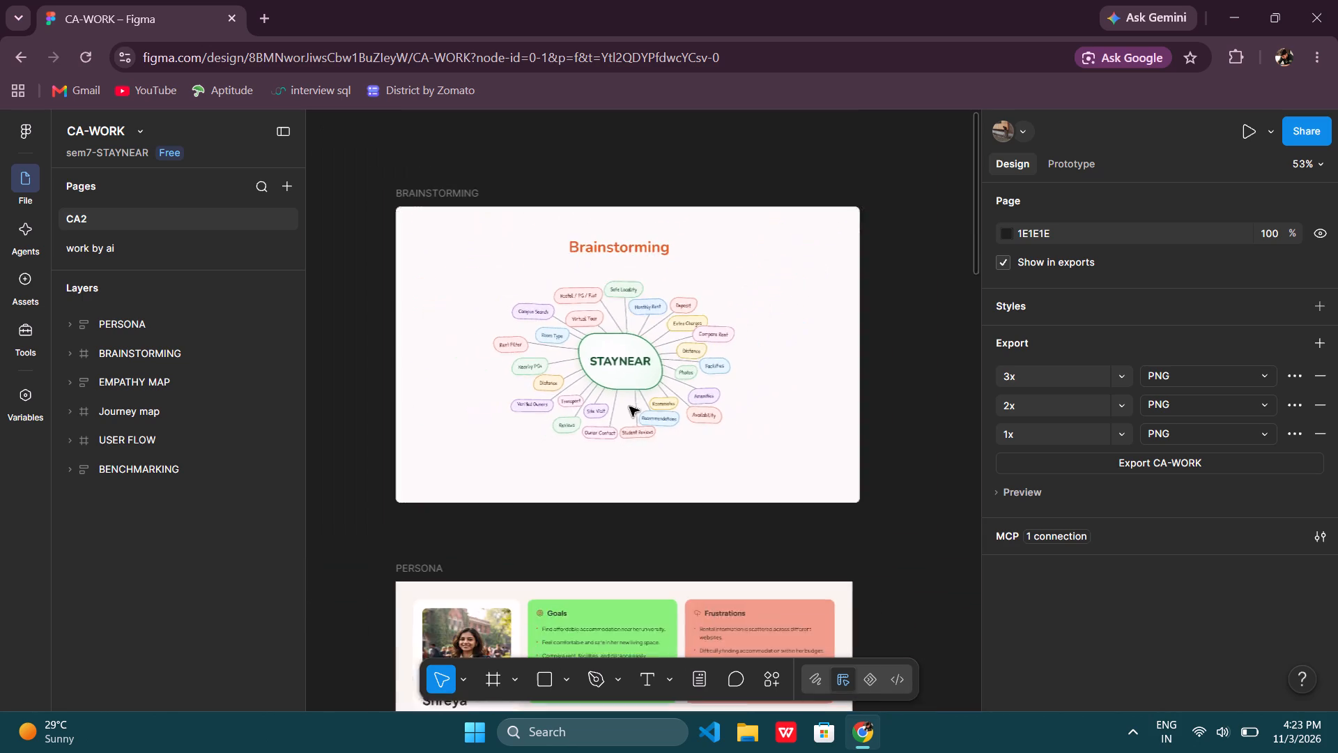
scroll(629, 406, "left", 2)
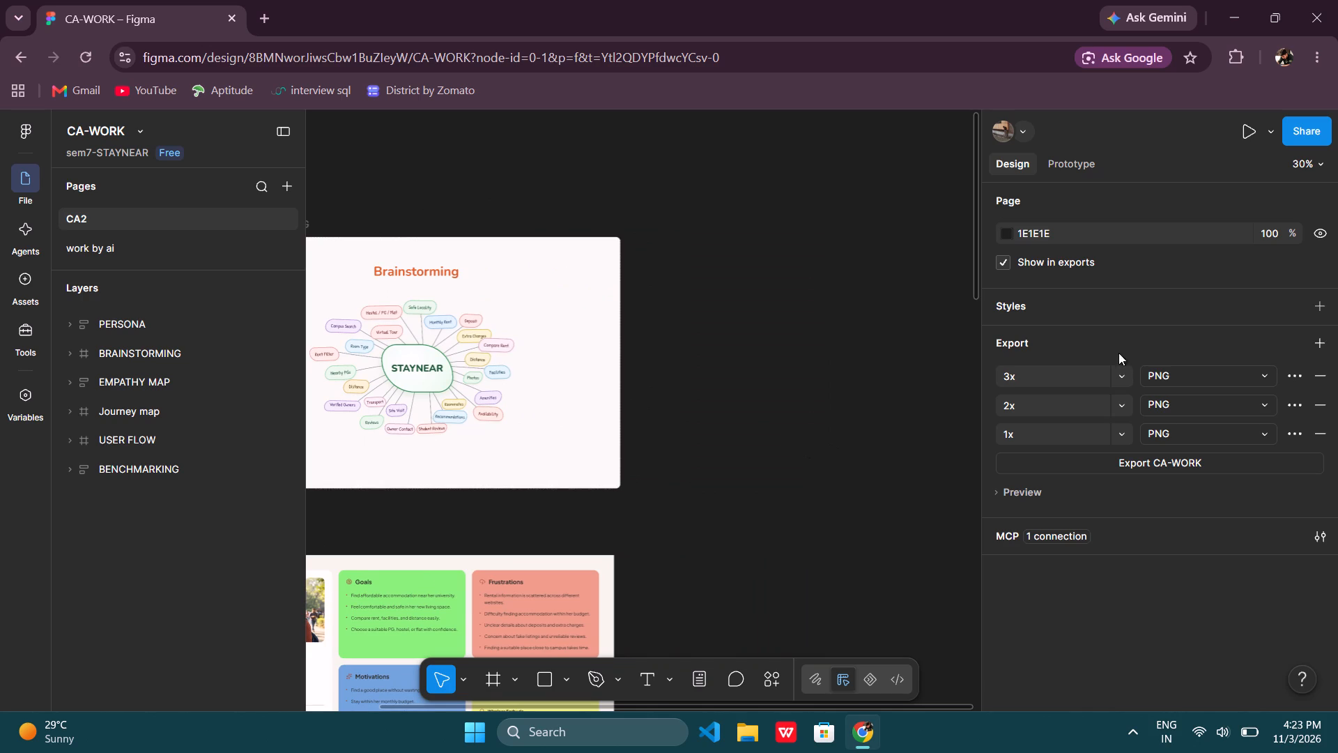
scroll(867, 494, "down", 5)
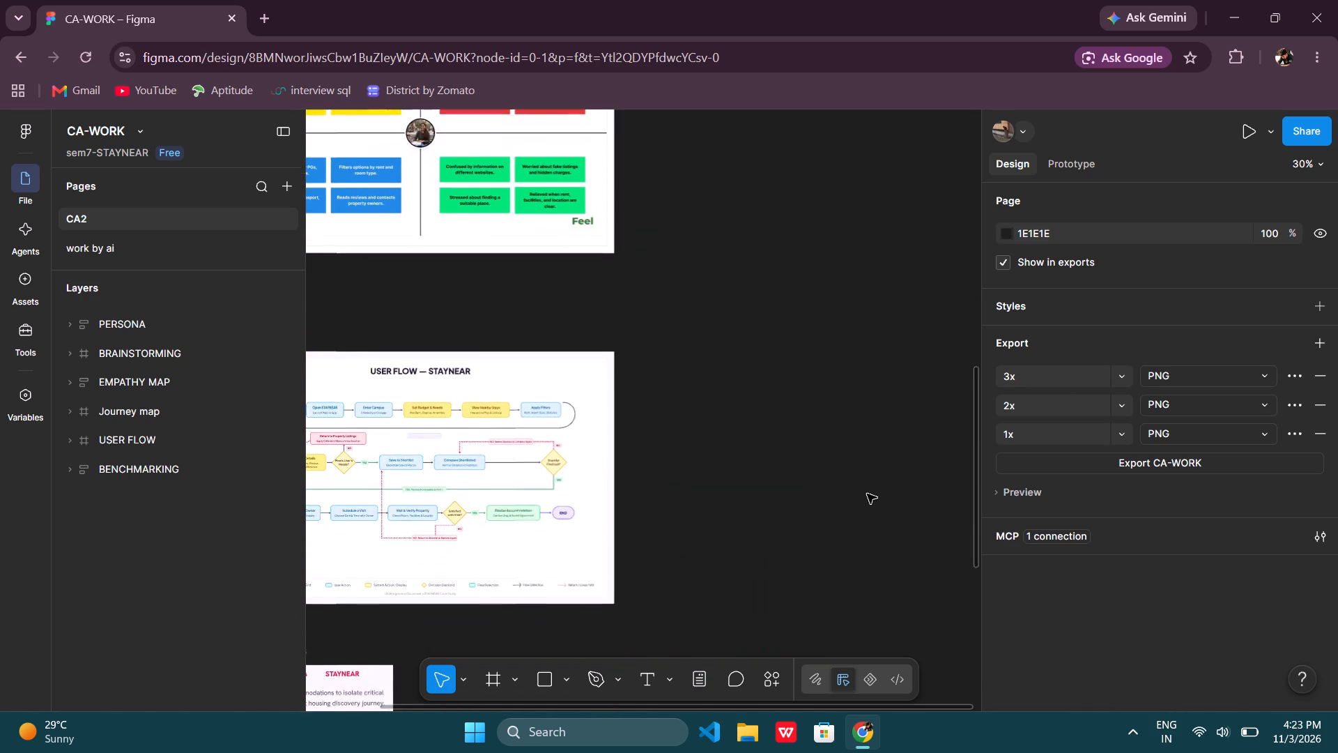
scroll(867, 494, "down", 2)
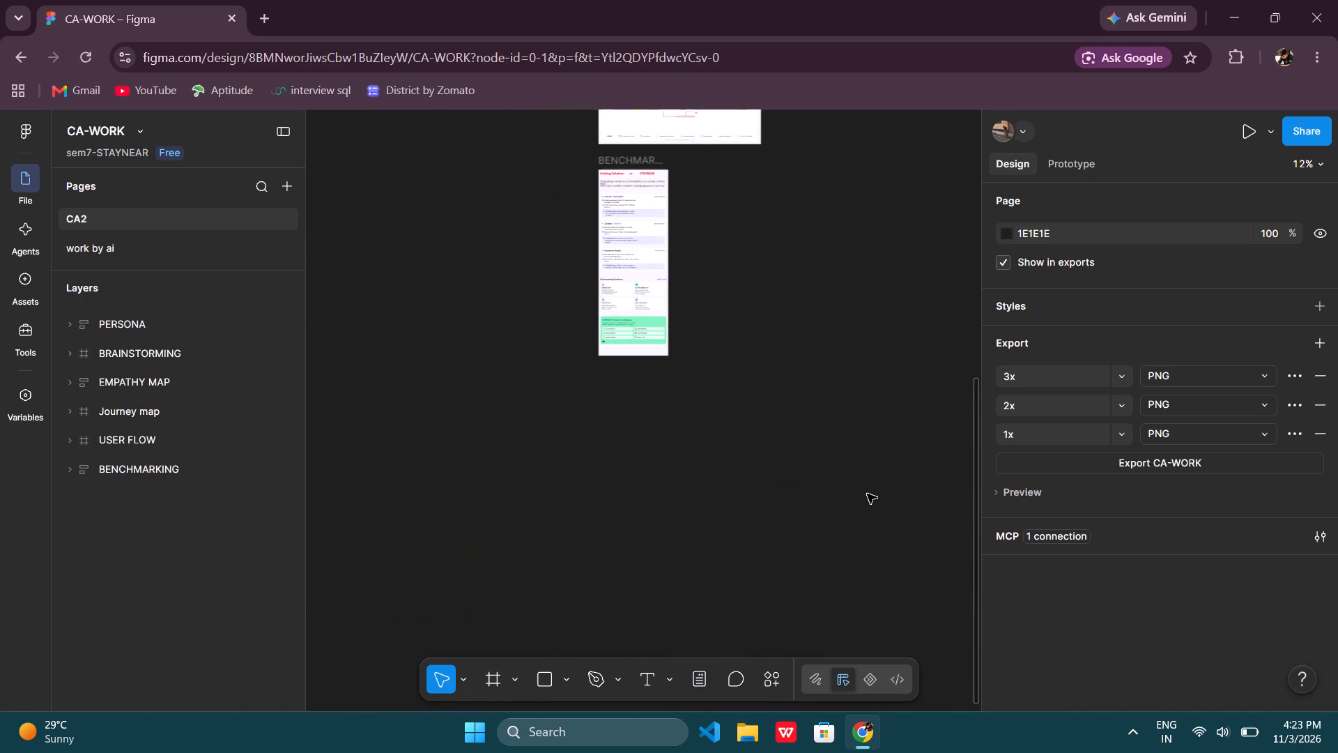
scroll(867, 494, "down", 1)
scroll(867, 494, "left", 1)
scroll(867, 494, "down", 1)
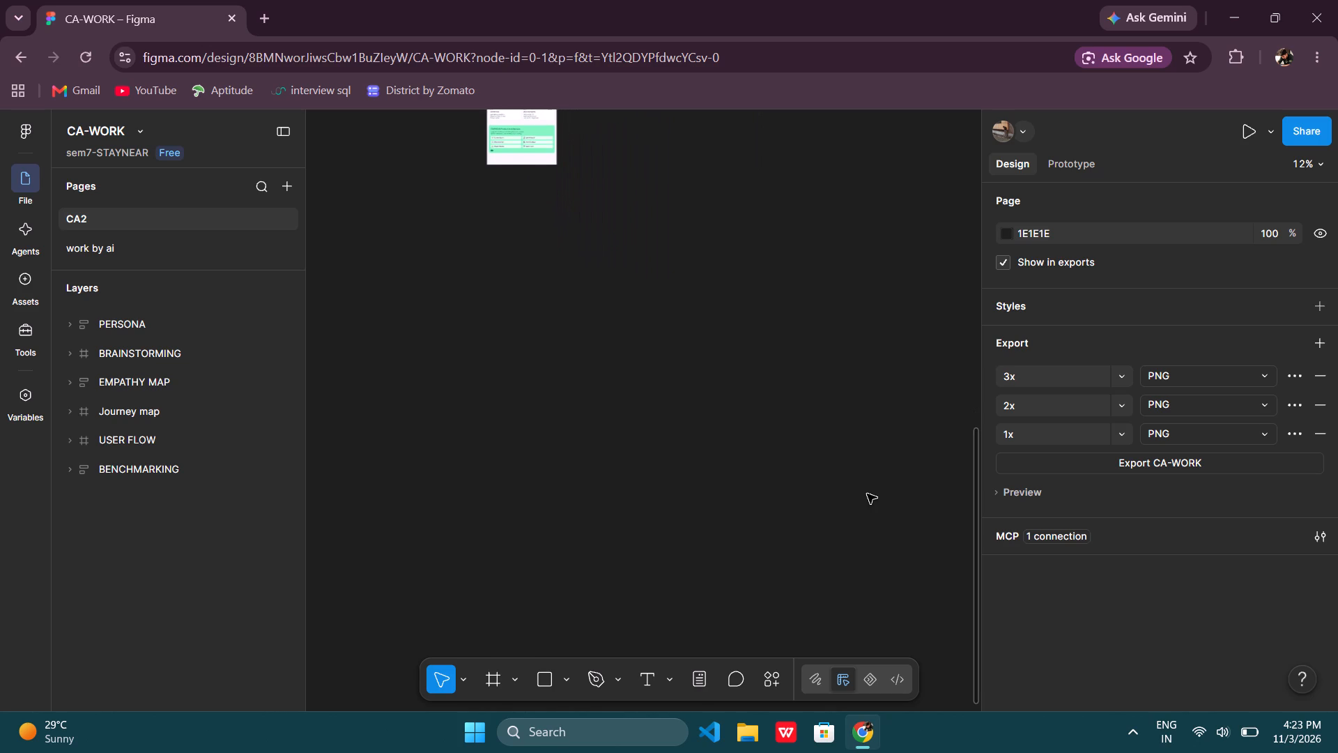
scroll(867, 494, "down", 1)
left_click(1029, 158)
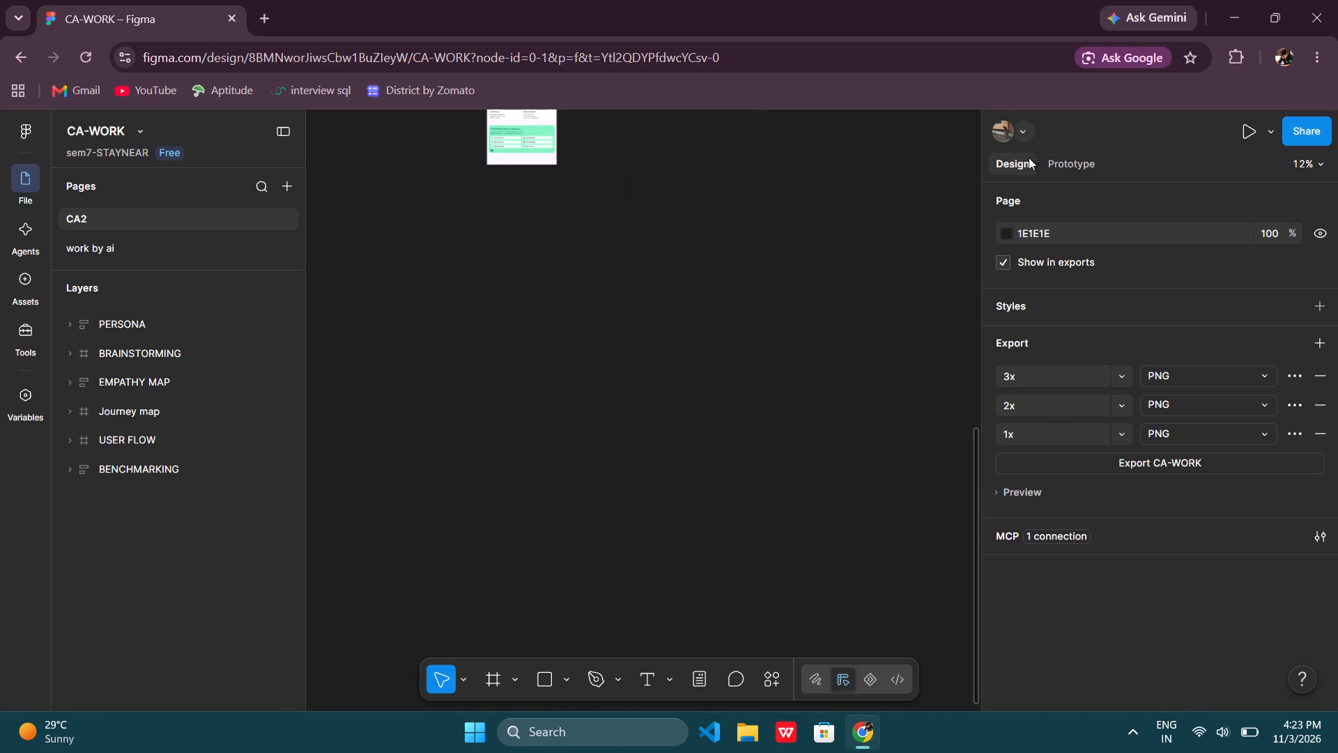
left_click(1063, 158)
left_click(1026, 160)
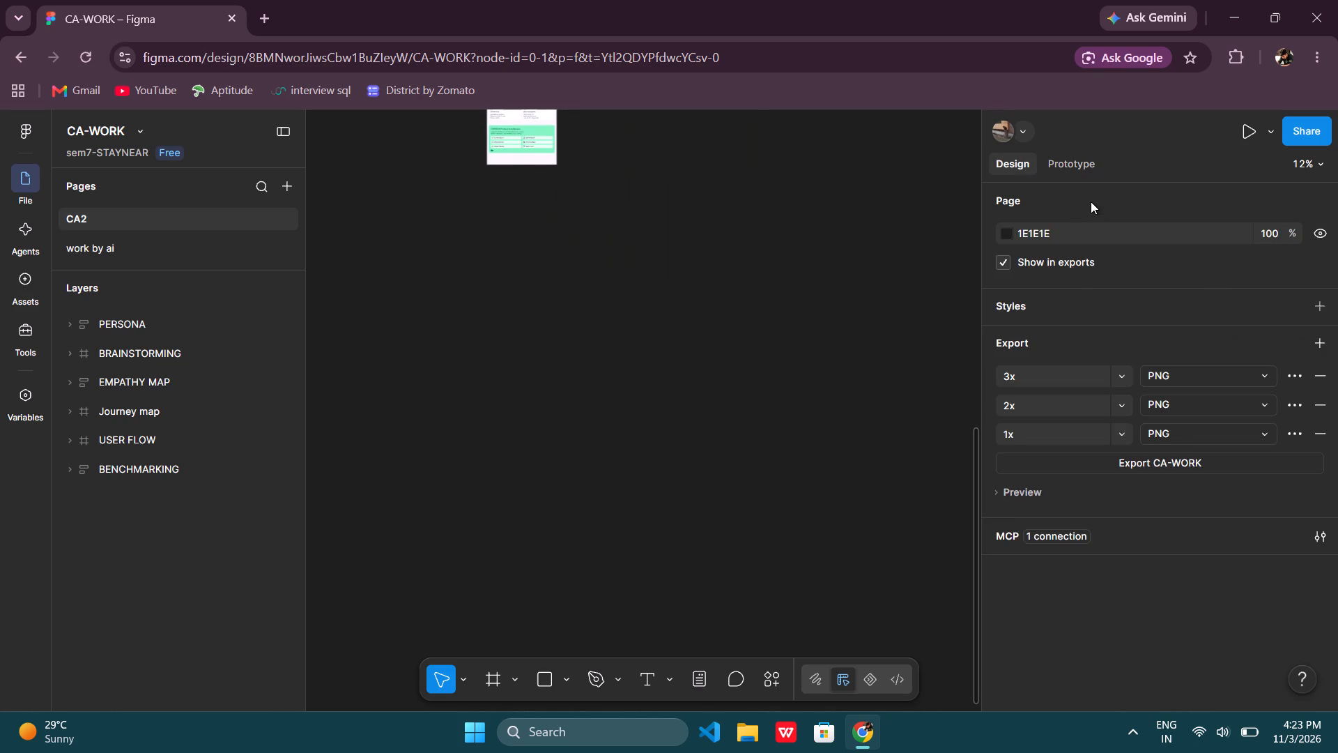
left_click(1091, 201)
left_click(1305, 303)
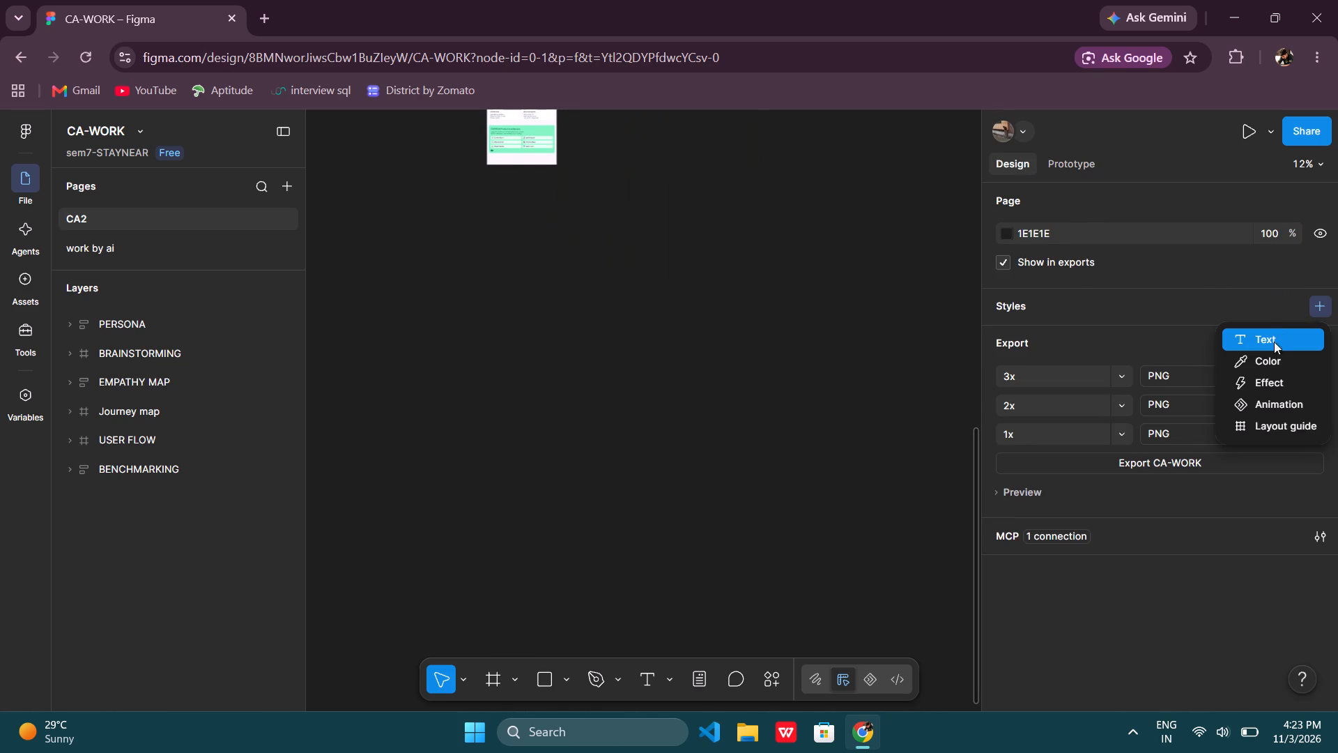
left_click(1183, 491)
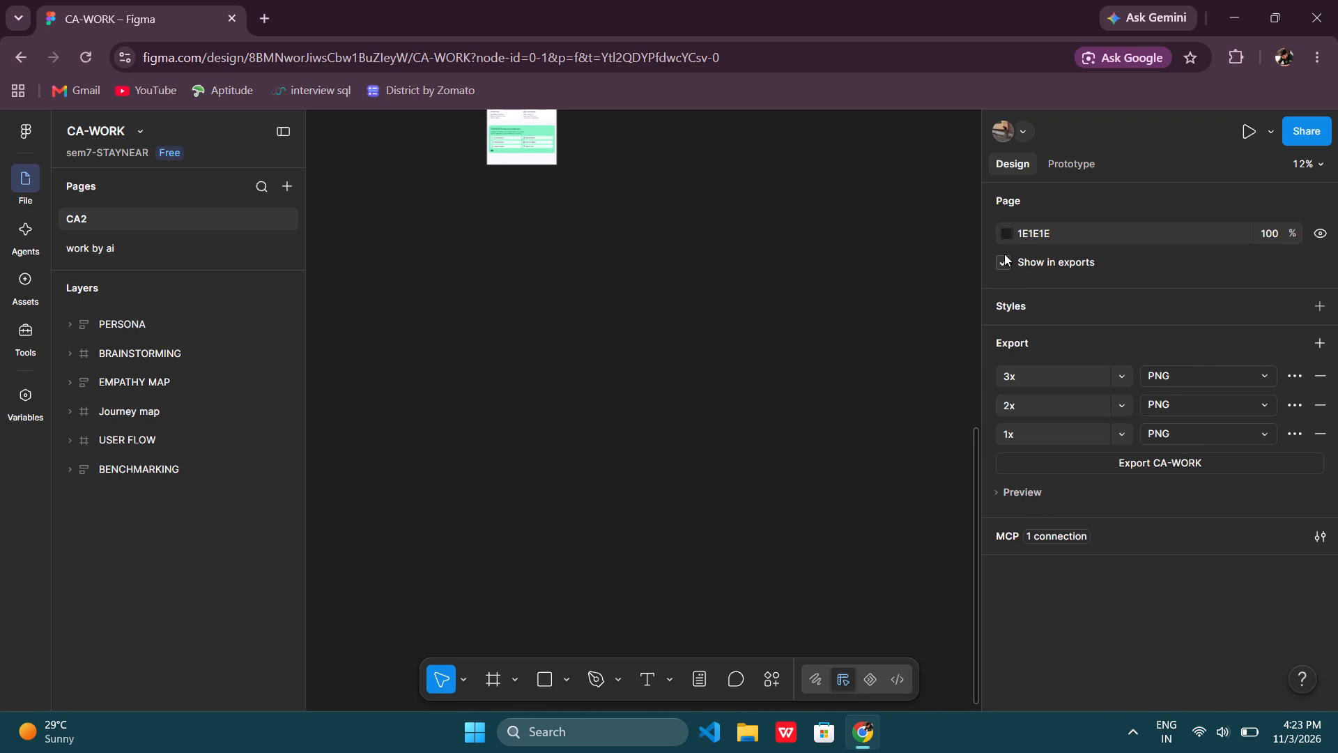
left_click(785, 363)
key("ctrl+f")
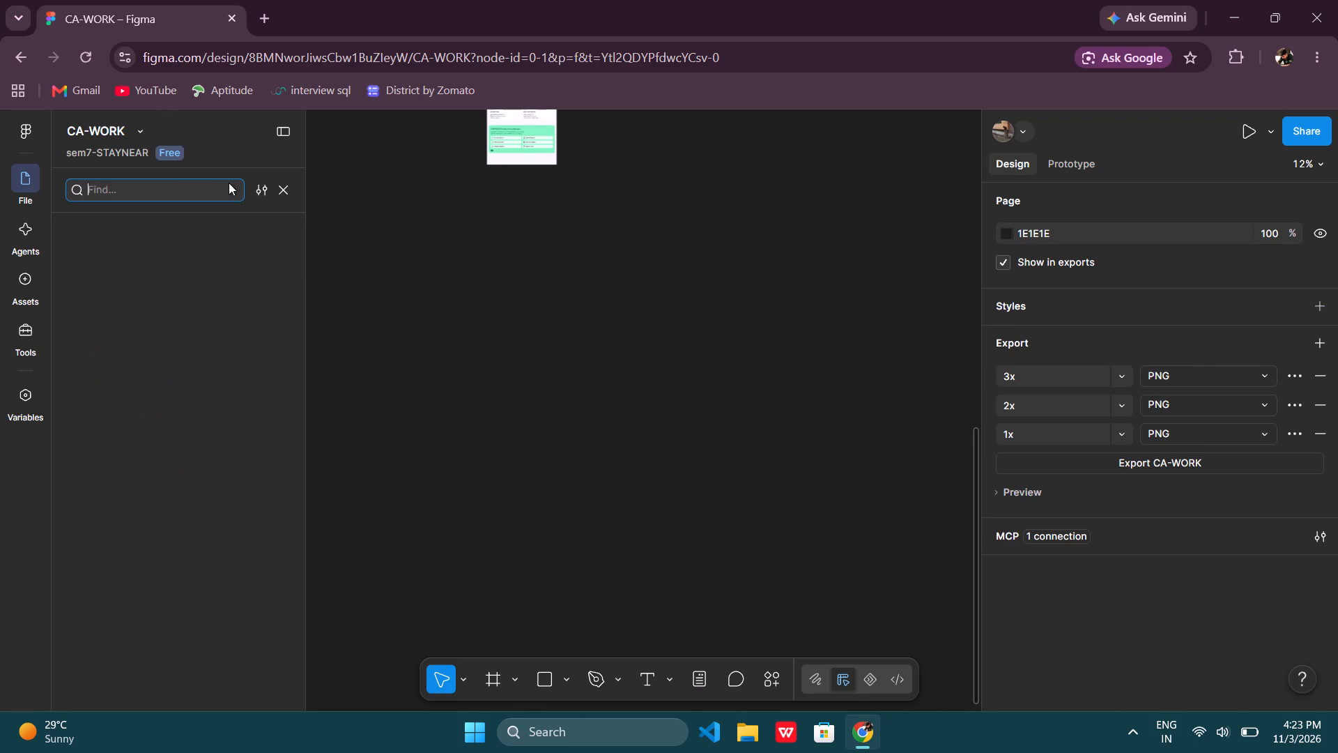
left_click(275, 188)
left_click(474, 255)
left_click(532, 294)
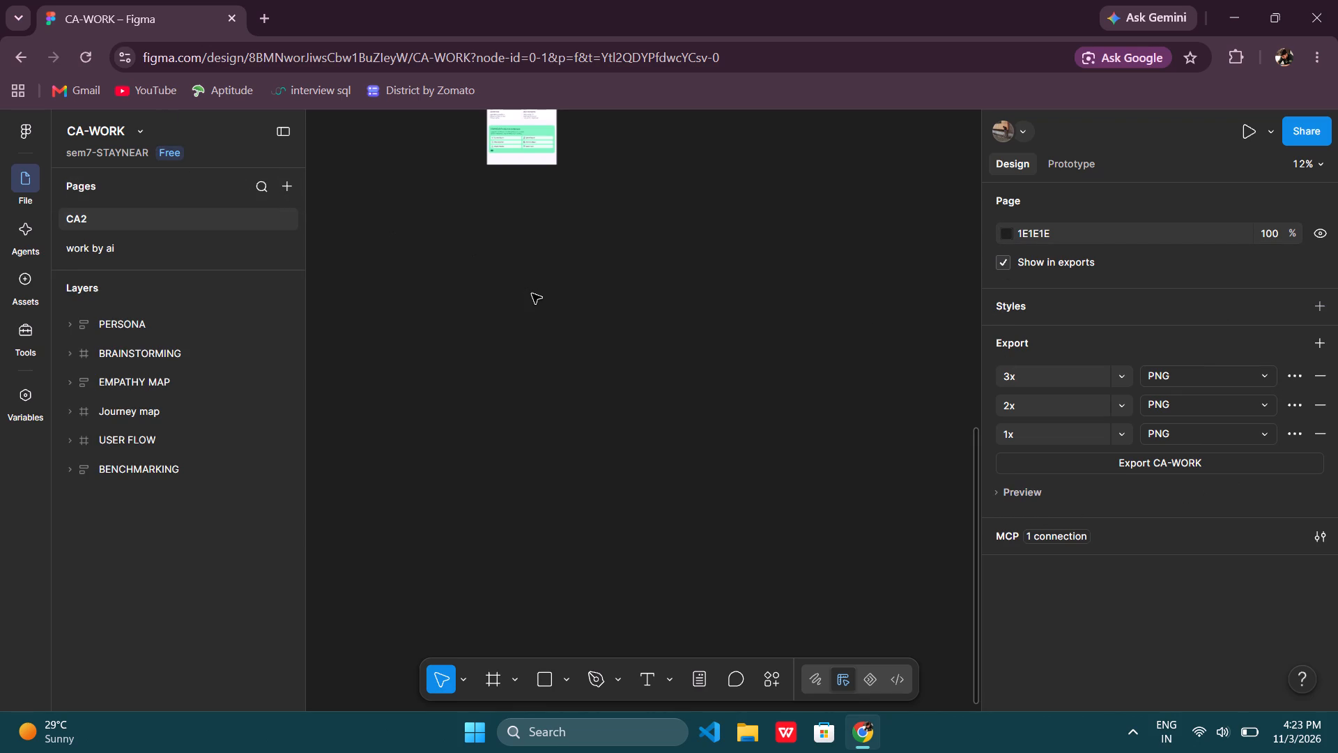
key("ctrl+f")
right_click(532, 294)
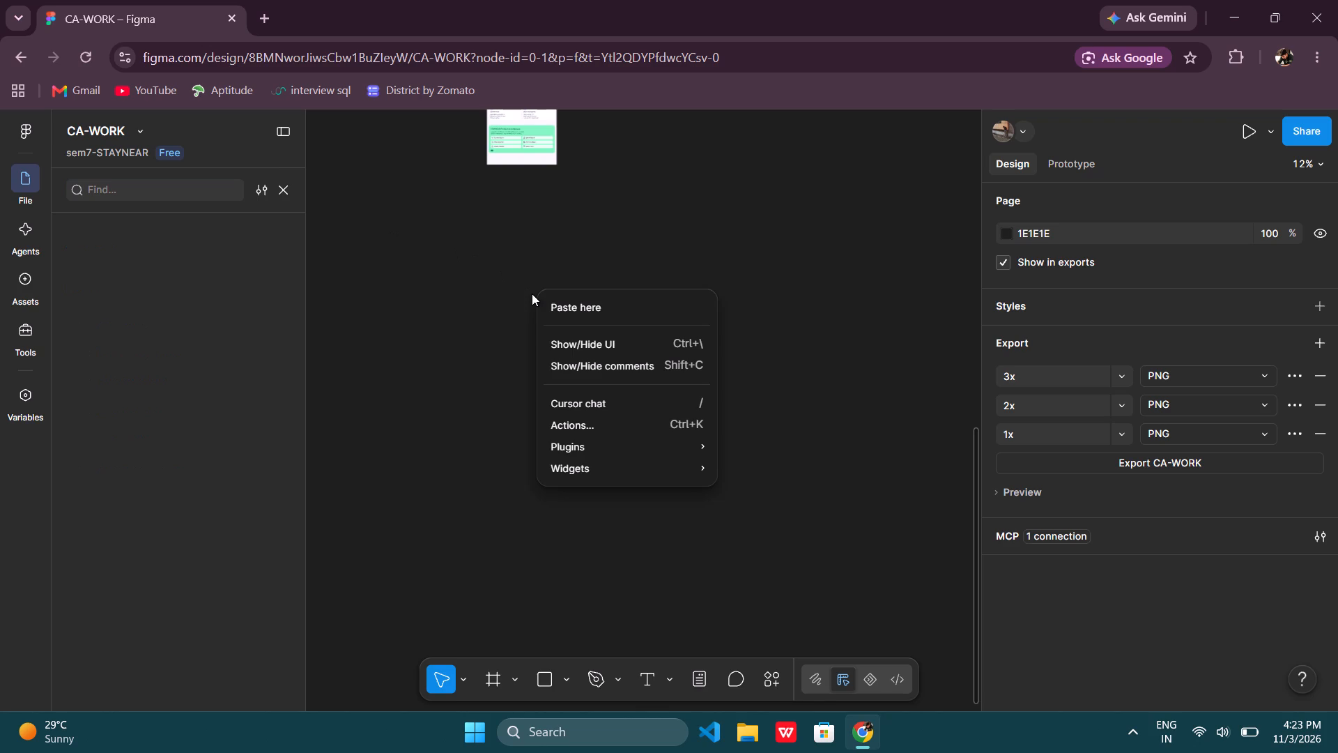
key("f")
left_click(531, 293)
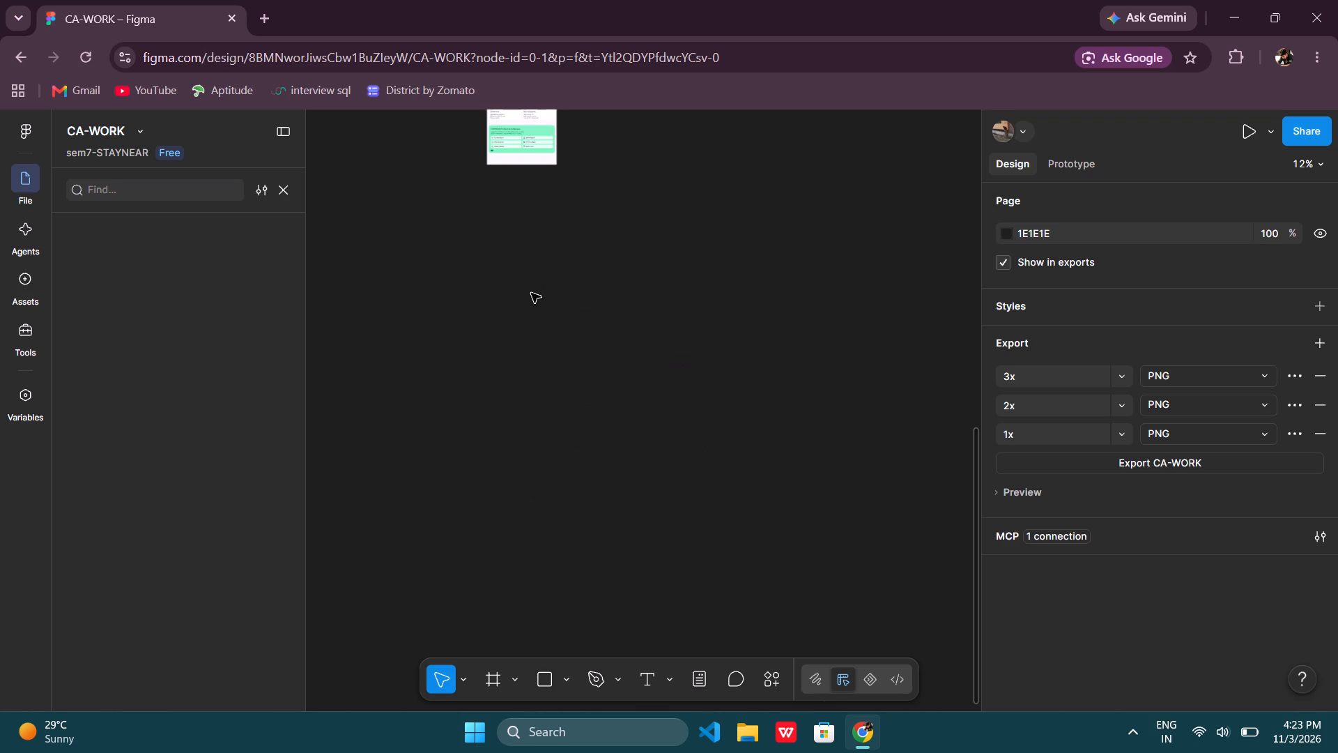
Browse the new-frame size presets, covering the Archive, Paper, Presentation and Desktop groups.
key("f")
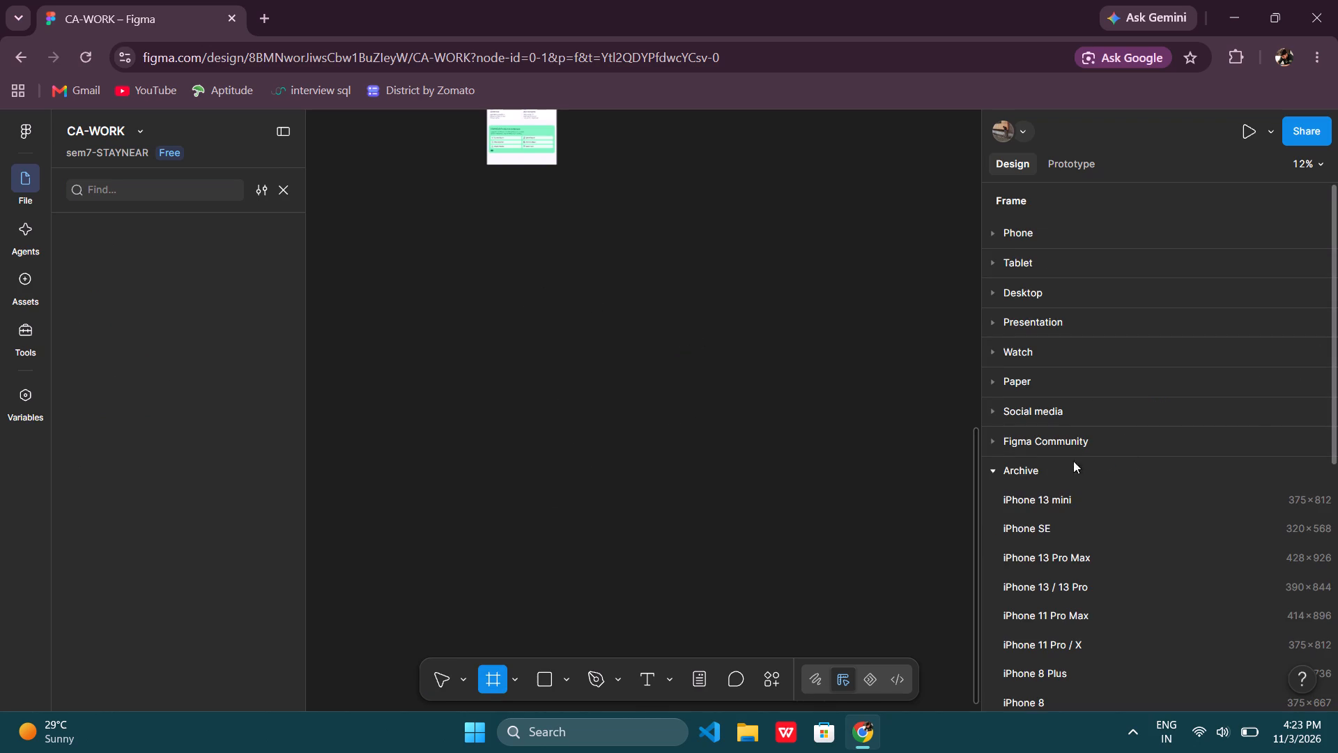
scroll(1088, 507, "down", 1)
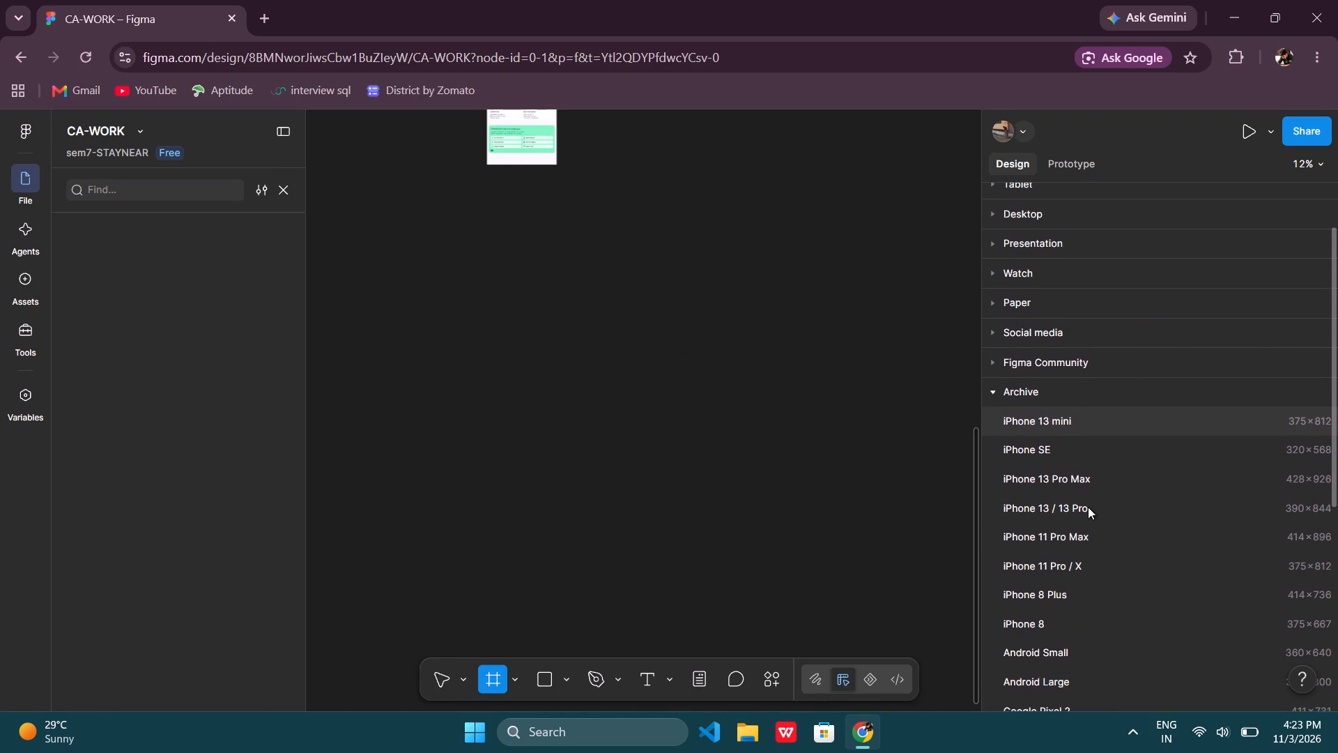
scroll(1088, 507, "down", 2)
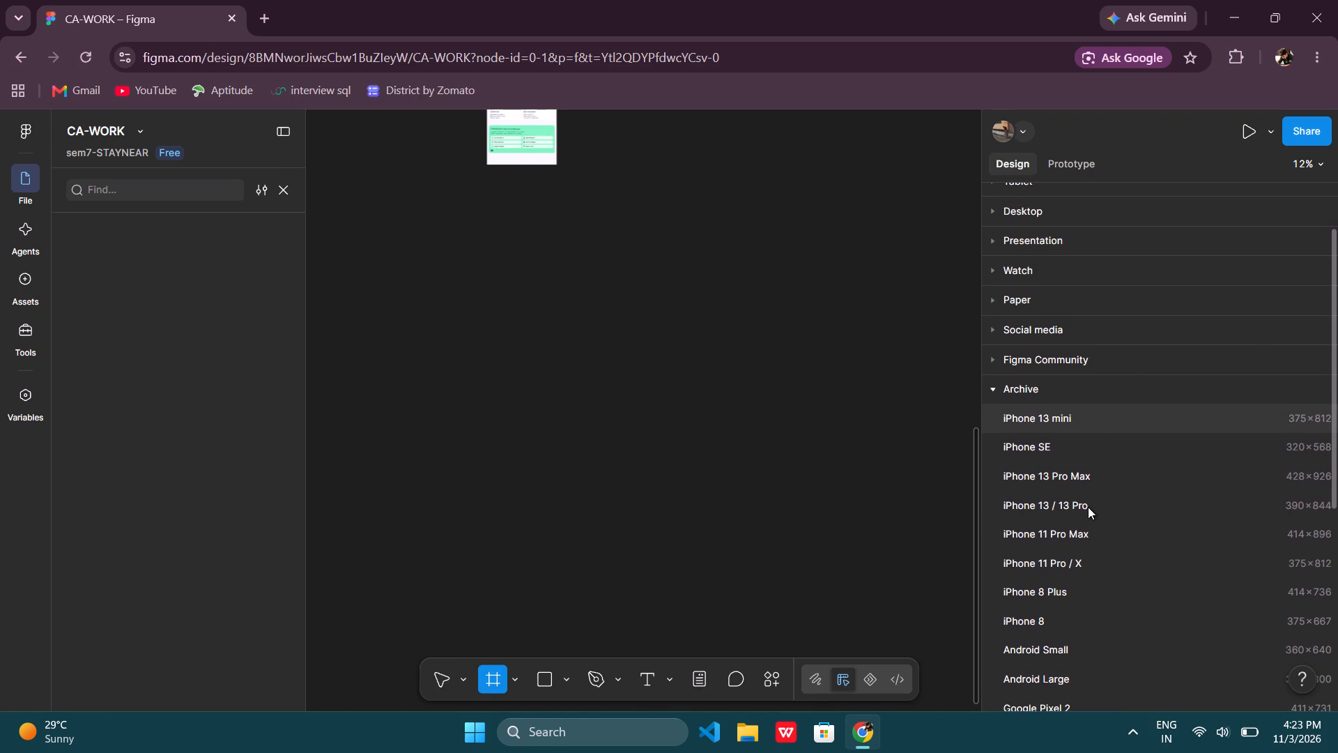
scroll(1088, 507, "down", 1)
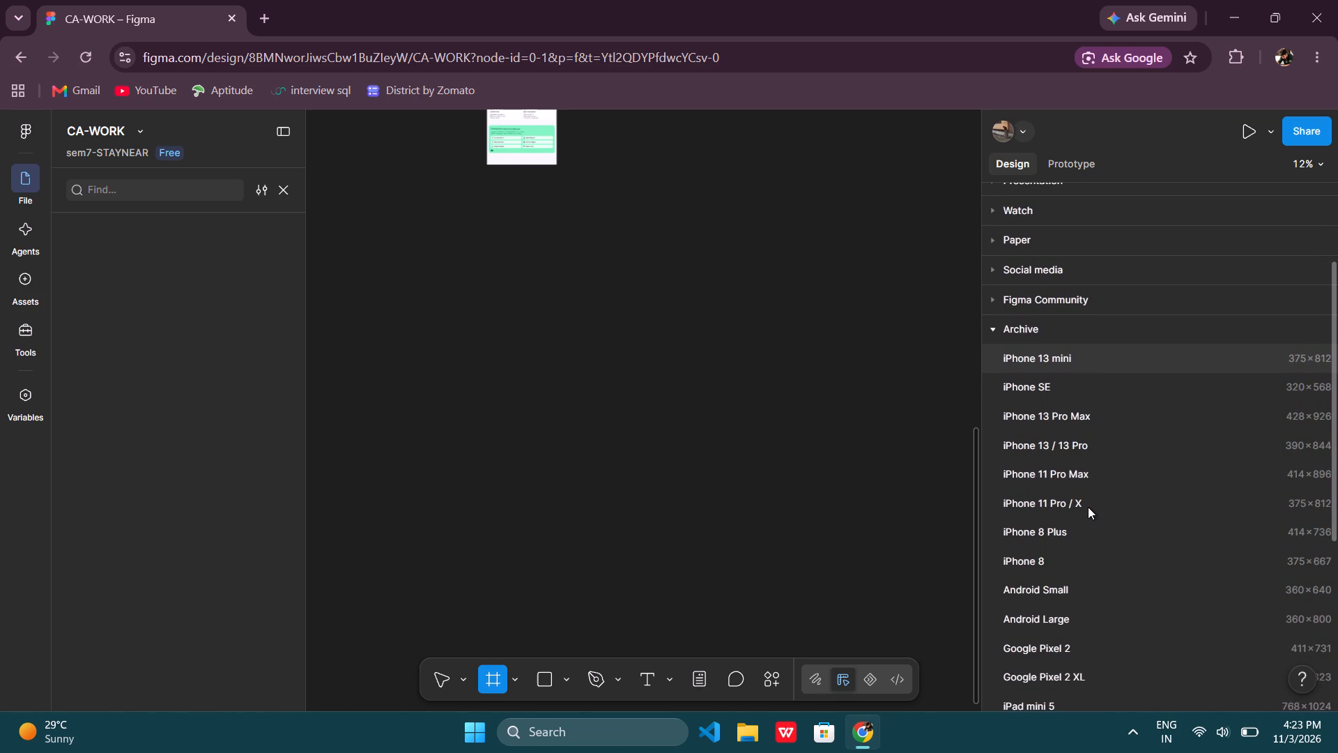
scroll(1088, 507, "down", 2)
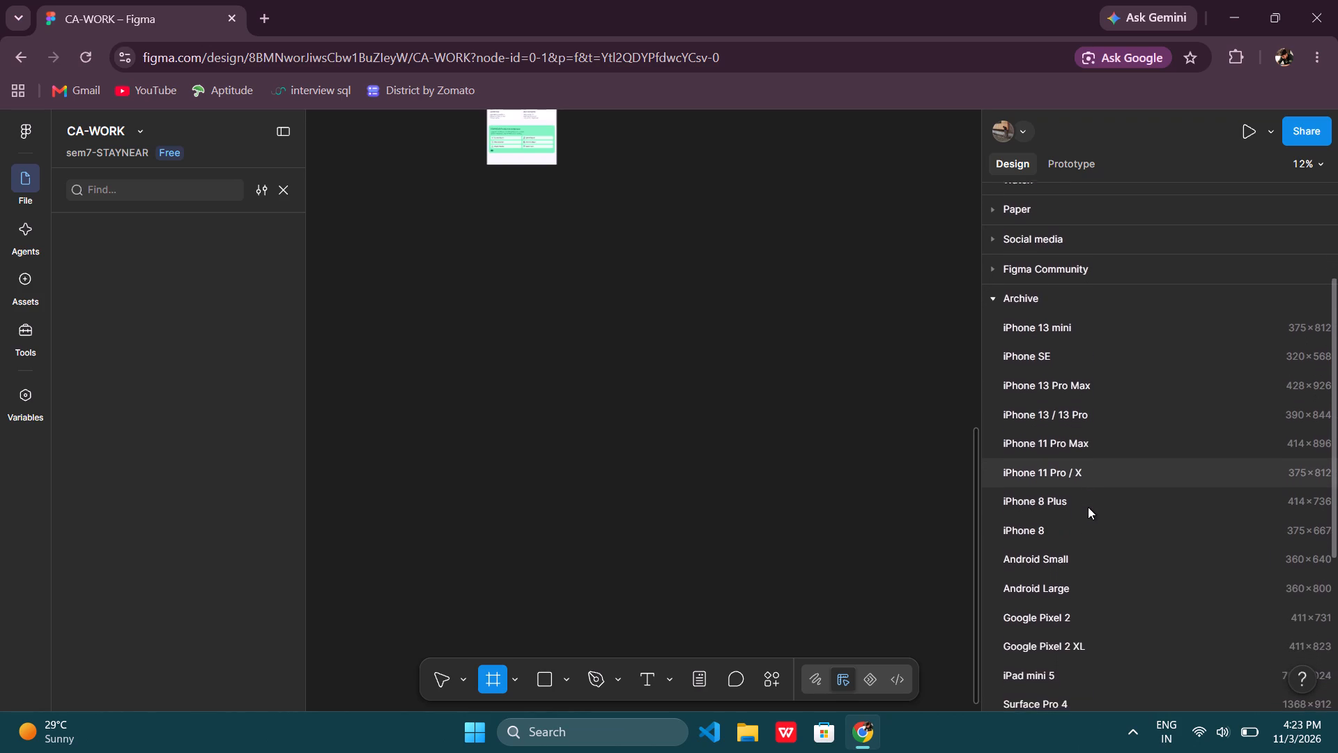
scroll(1088, 507, "down", 1)
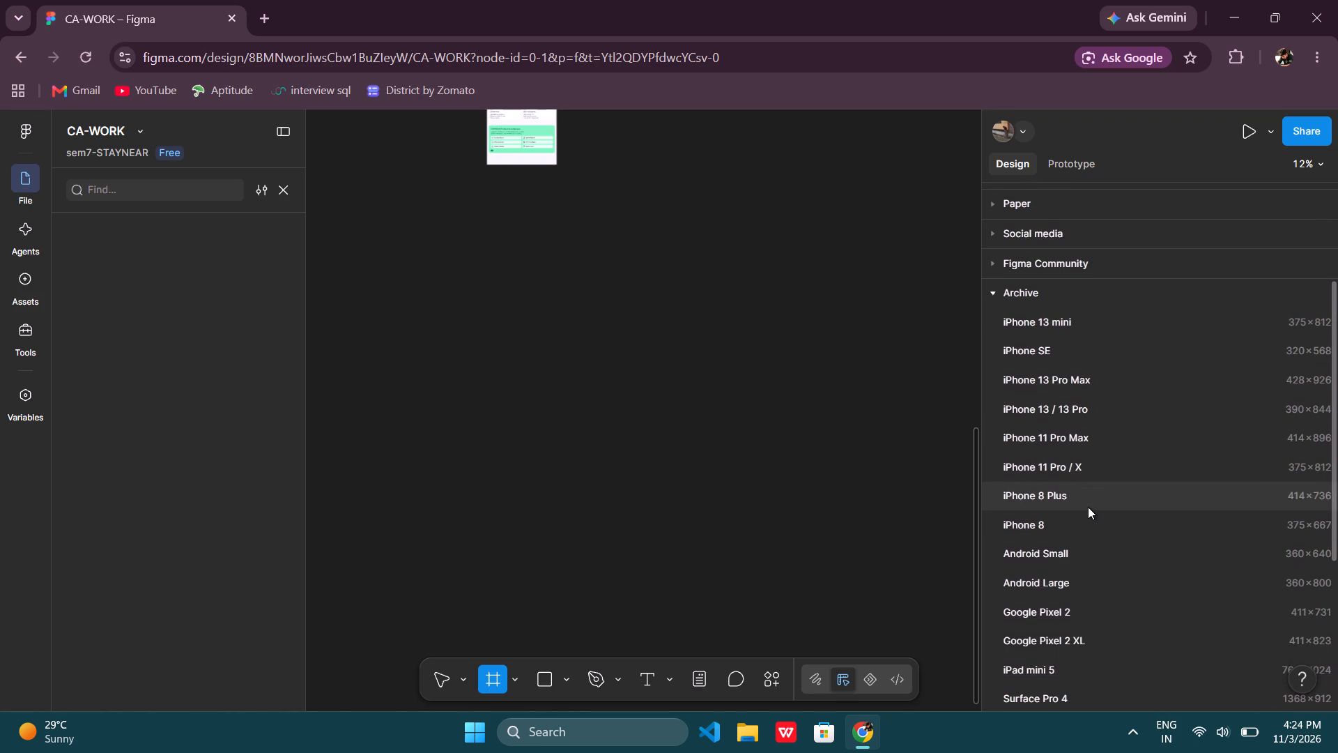
scroll(1088, 507, "down", 1)
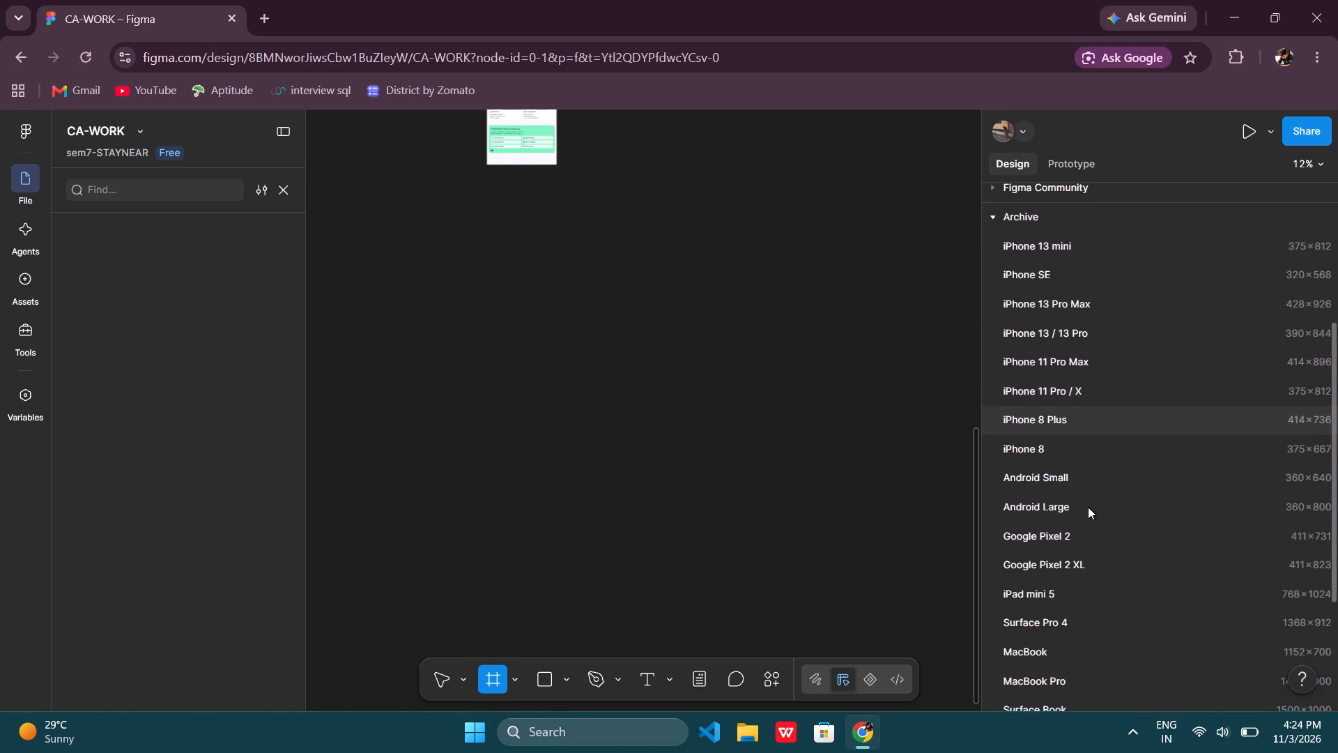
scroll(1088, 507, "down", 1)
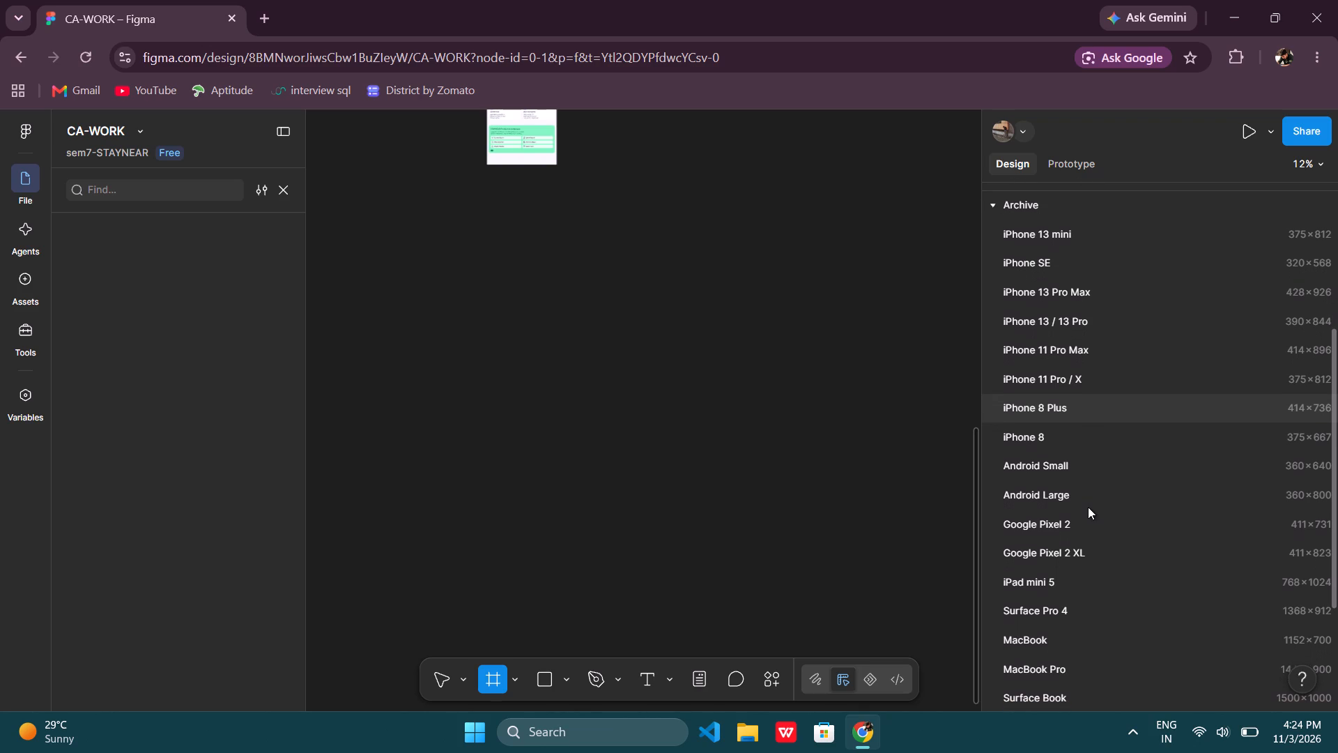
scroll(1088, 507, "down", 1)
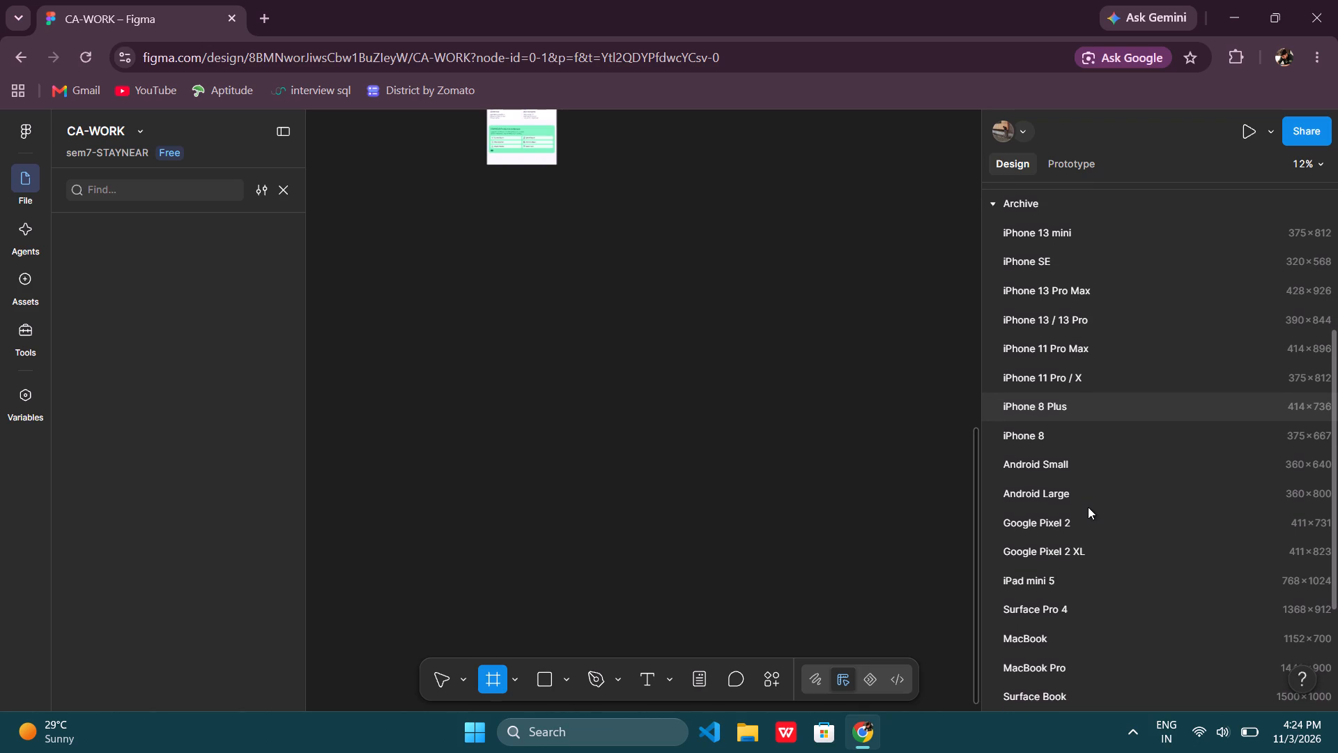
scroll(1088, 507, "down", 1)
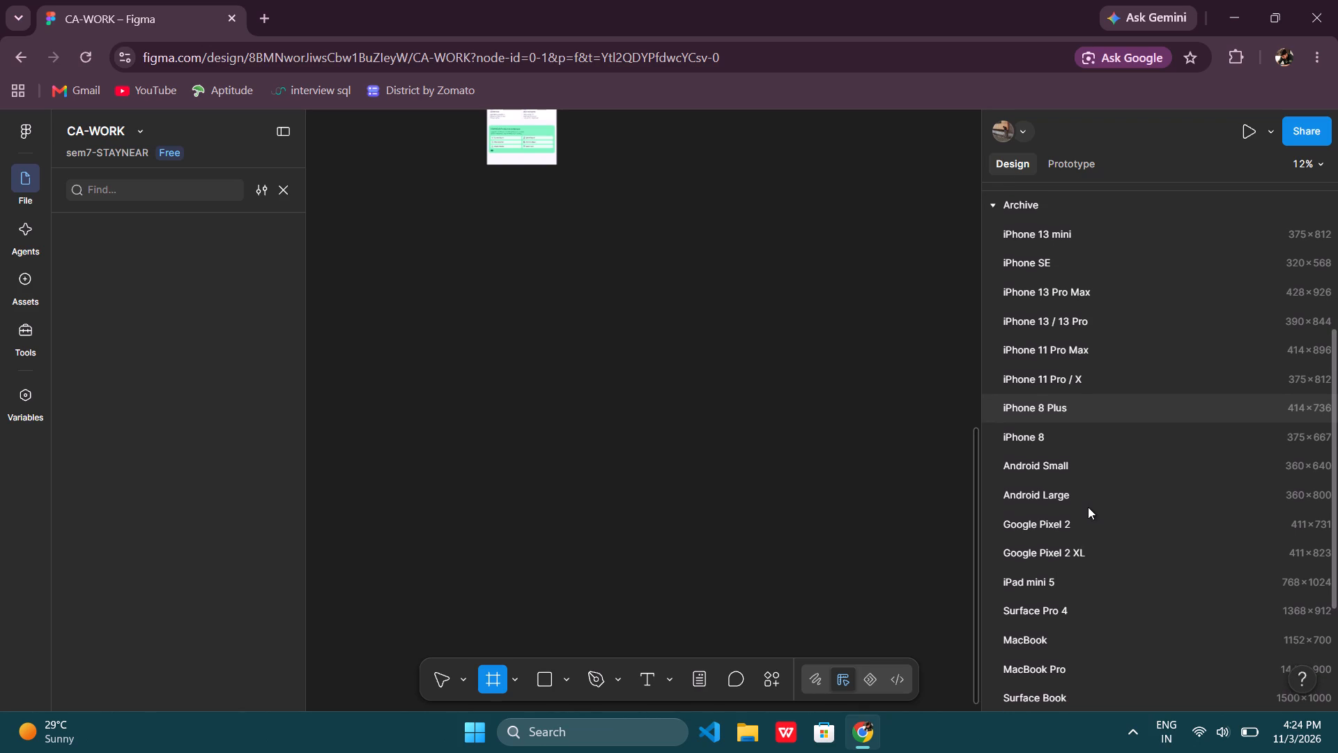
scroll(1088, 507, "down", 2)
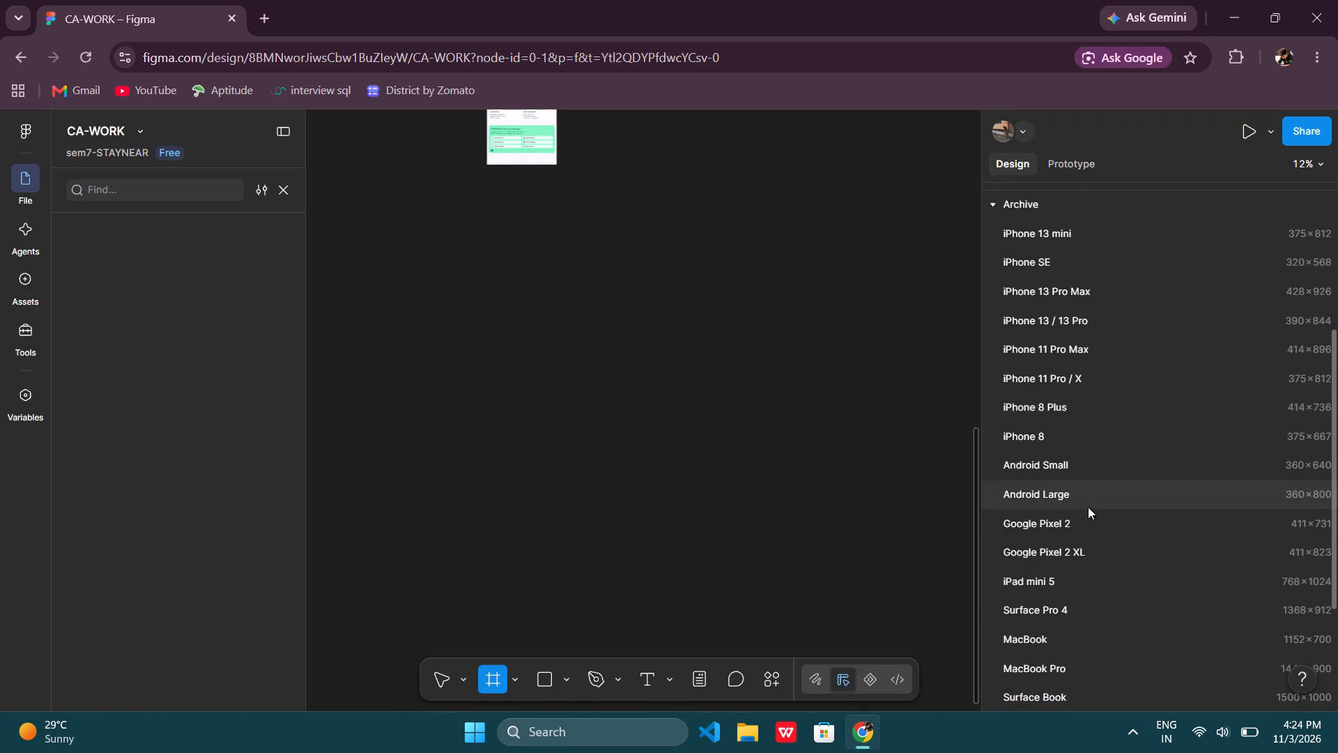
scroll(1088, 507, "down", 4)
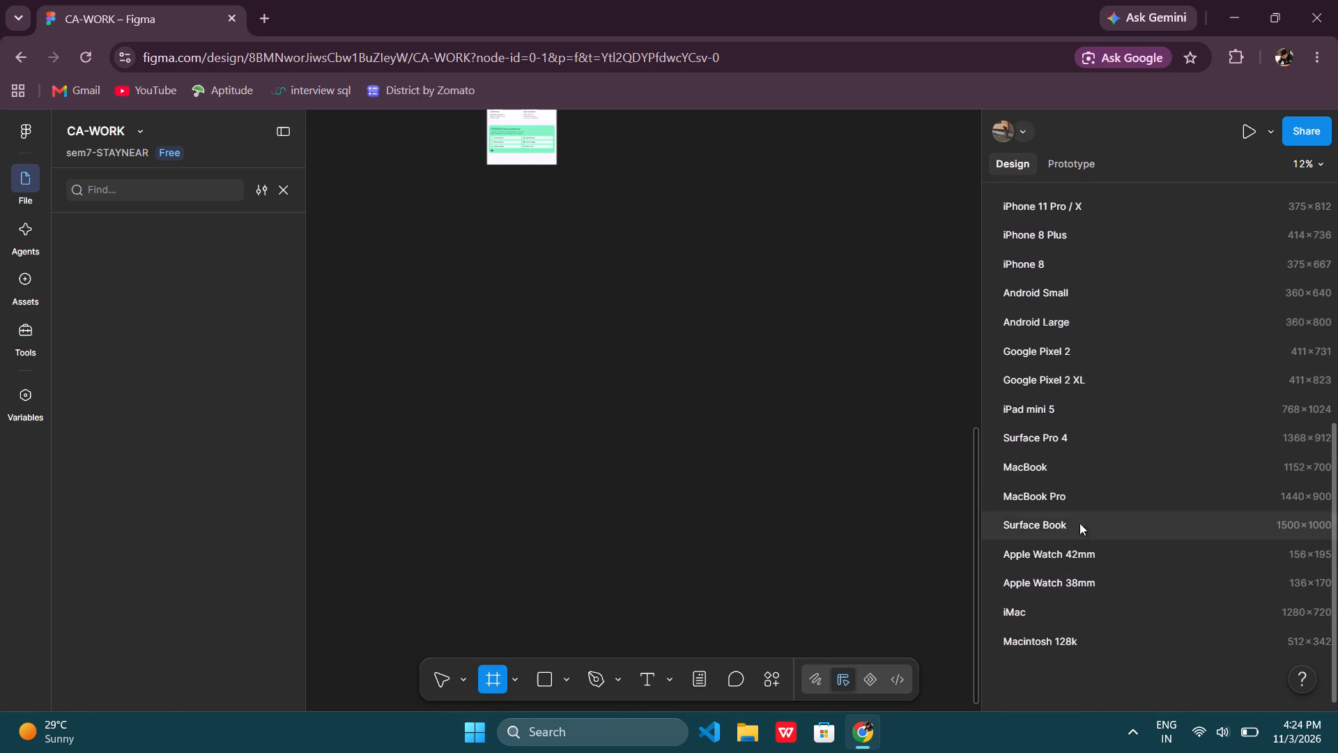
scroll(1061, 576, "down", 3)
scroll(1061, 576, "up", 4)
left_click(1056, 391)
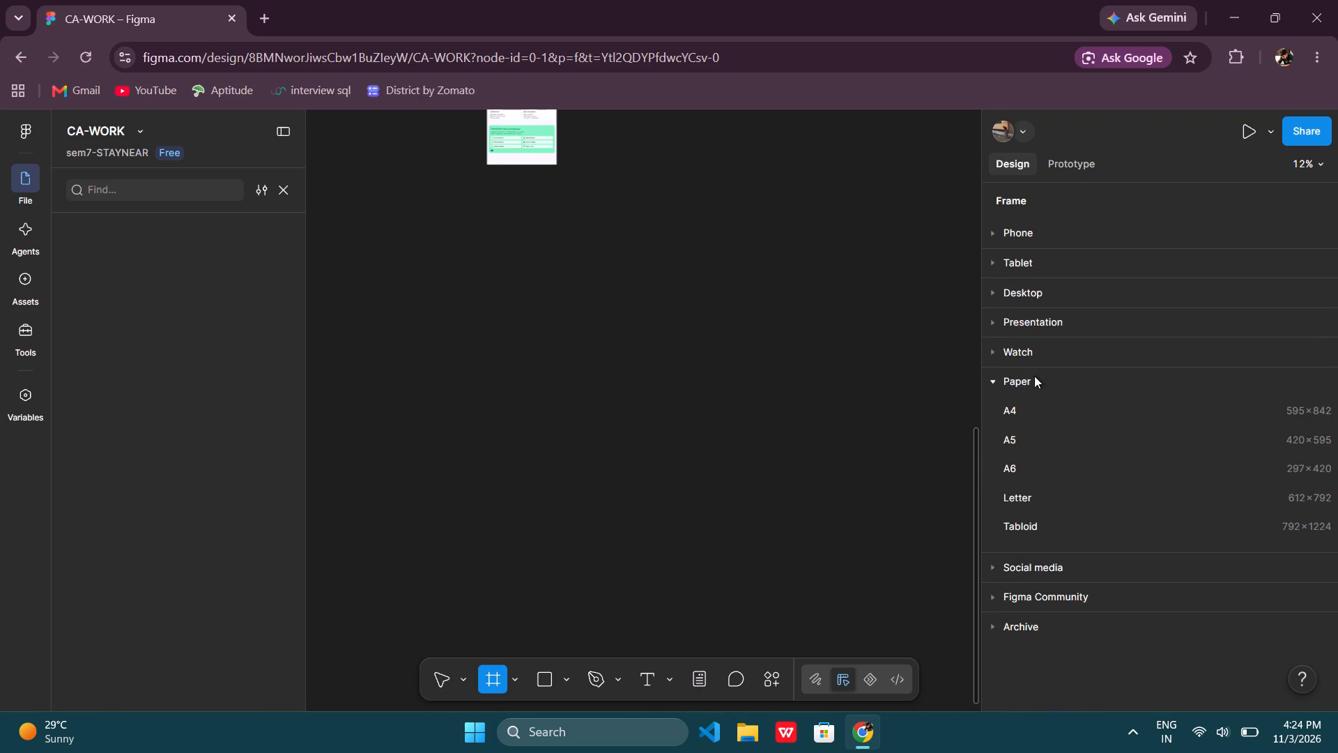
left_click(1029, 351)
left_click(1039, 310)
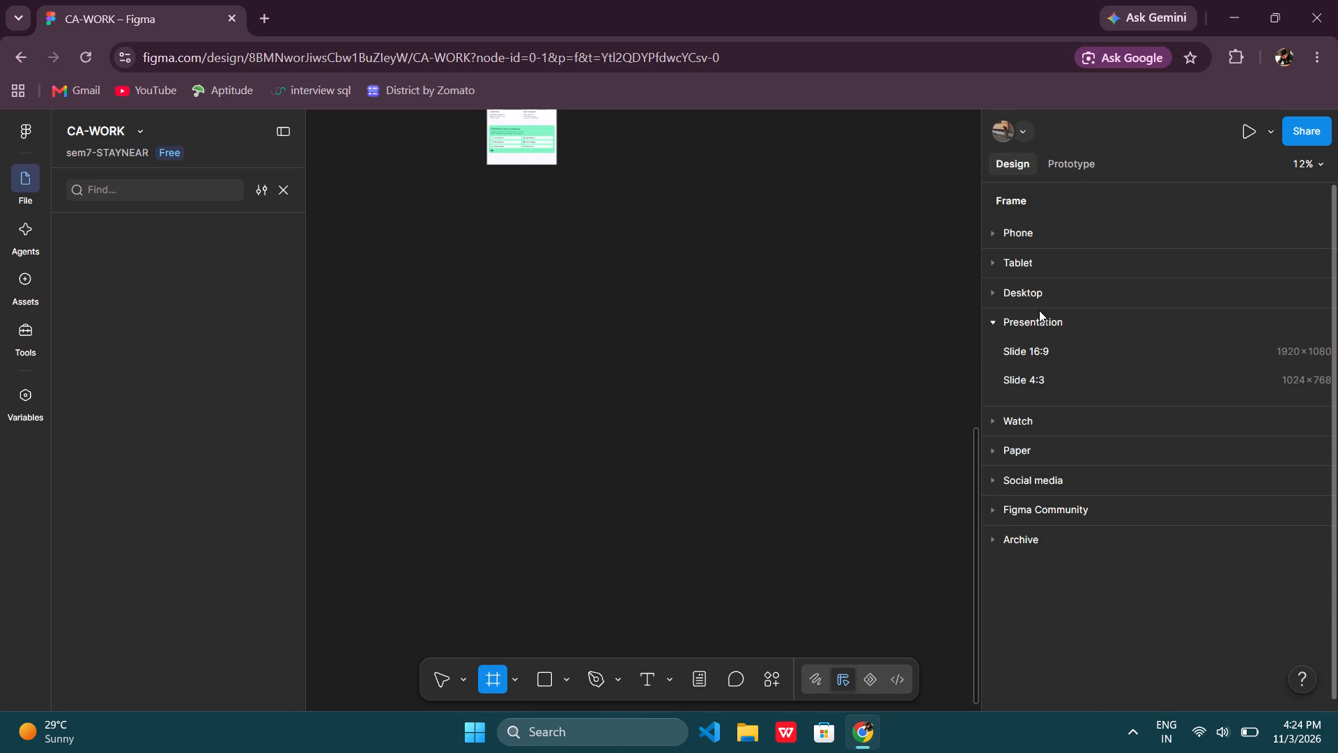
left_click(1011, 287)
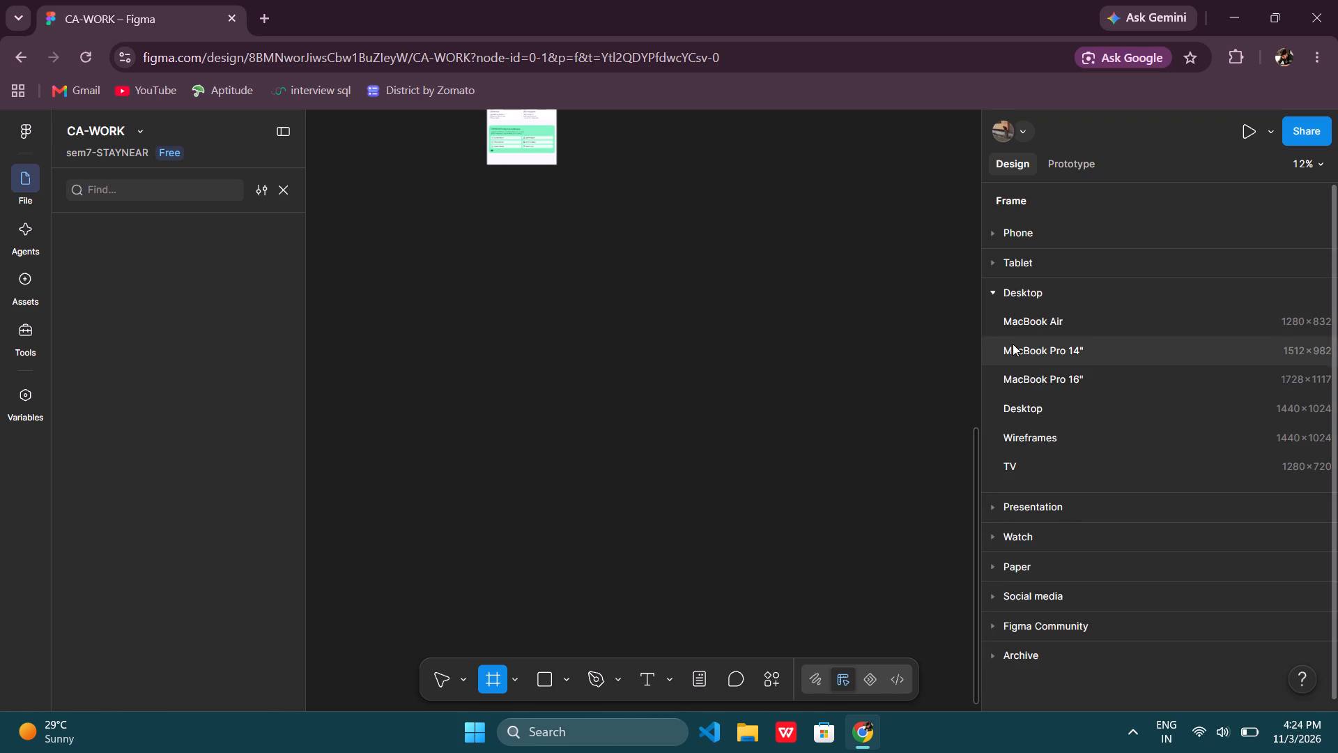
Insert an iPad Pro 11" frame from the Tablet presets on the empty canvas below the existing frames.
left_click(1022, 271)
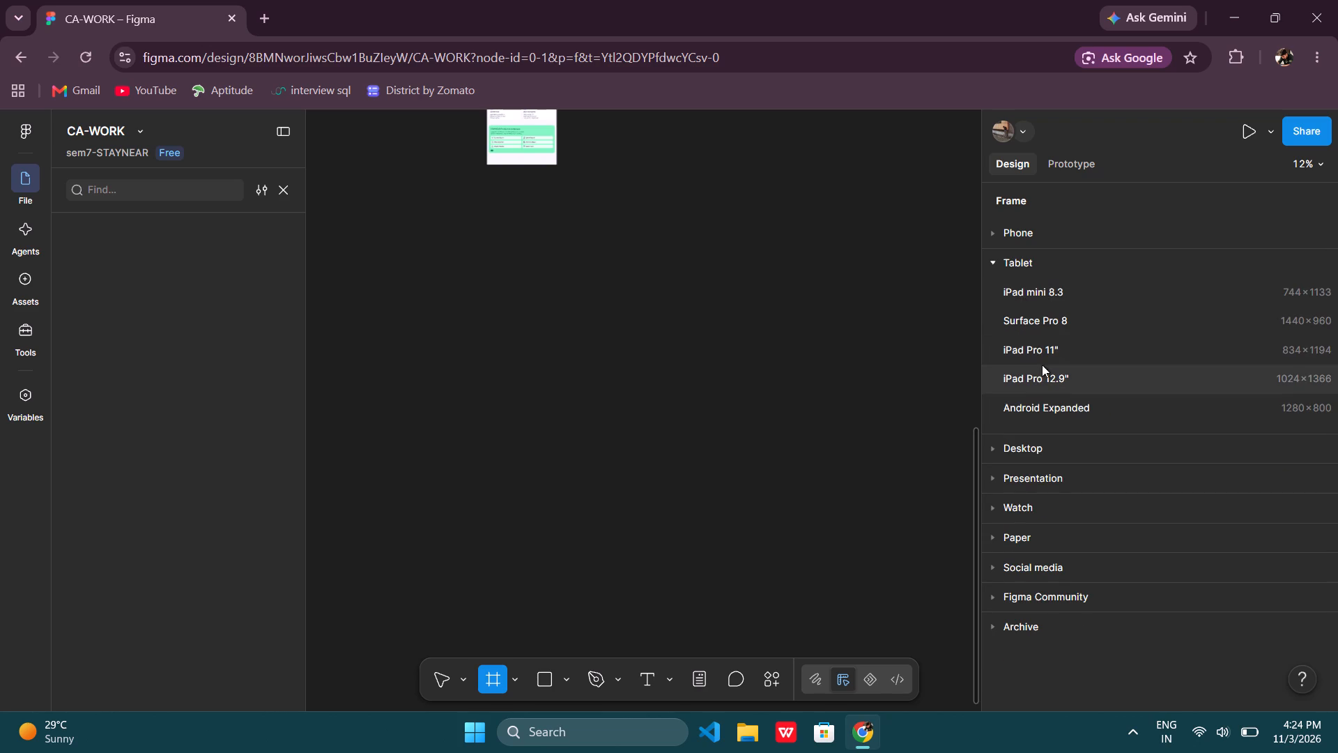
left_click(1040, 344)
Set the new iPad Pro 11" frame's position to X 16 and Y 9.
left_click(1053, 328)
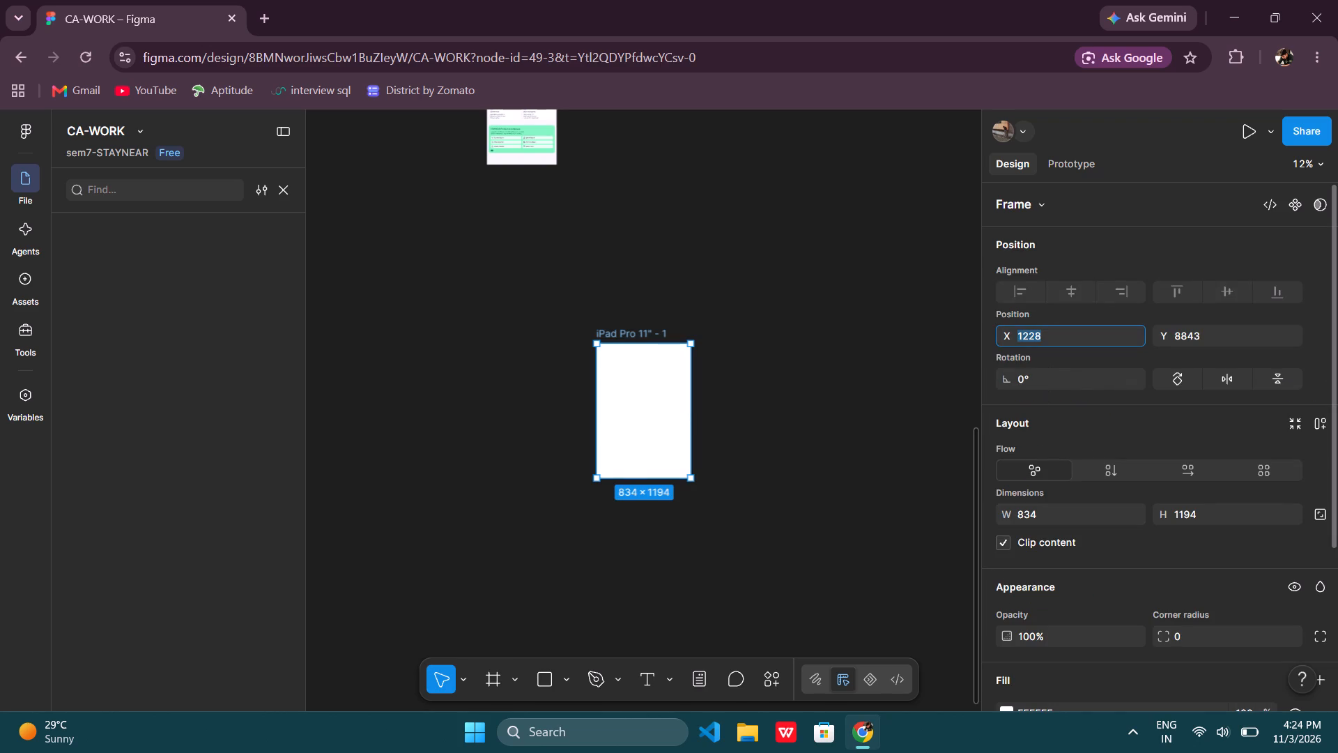
key("BackSpace")
type("16")
left_click(1210, 331)
key("BackSpace")
key("BackSpace")
key("9")
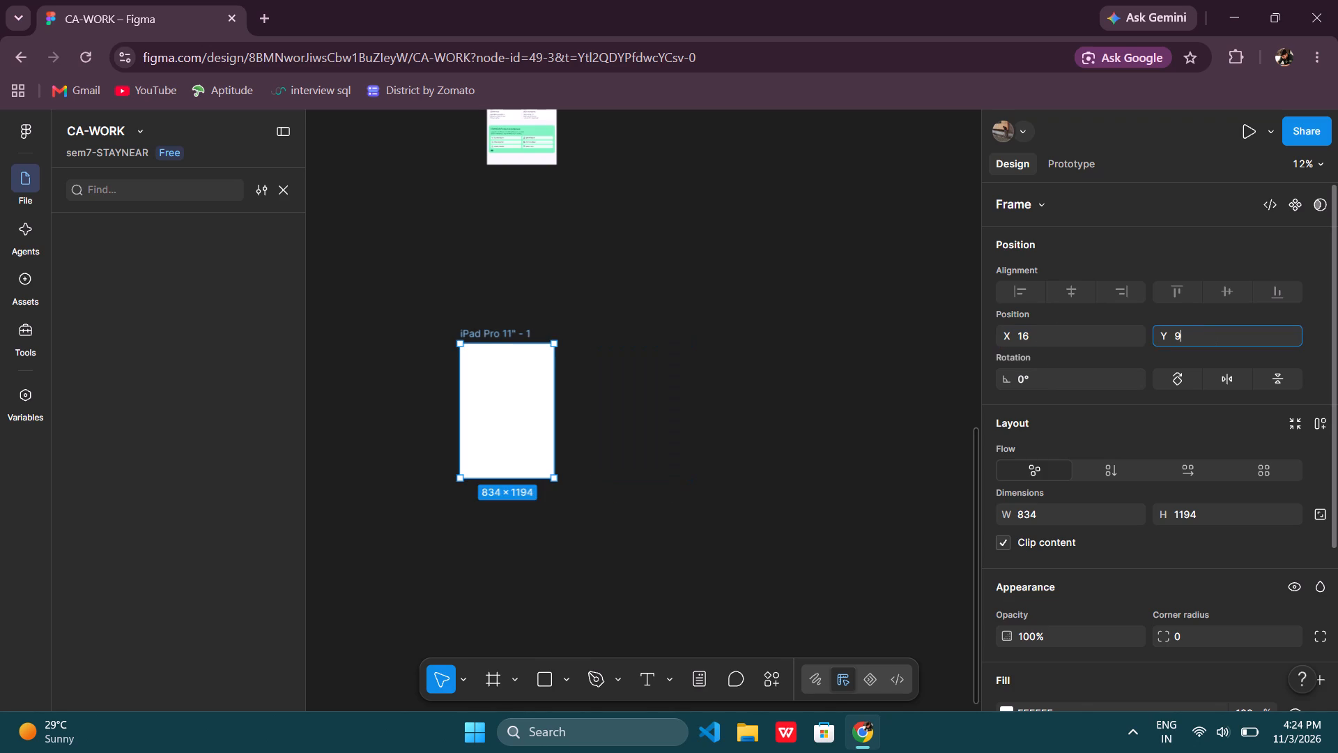
key("Return")
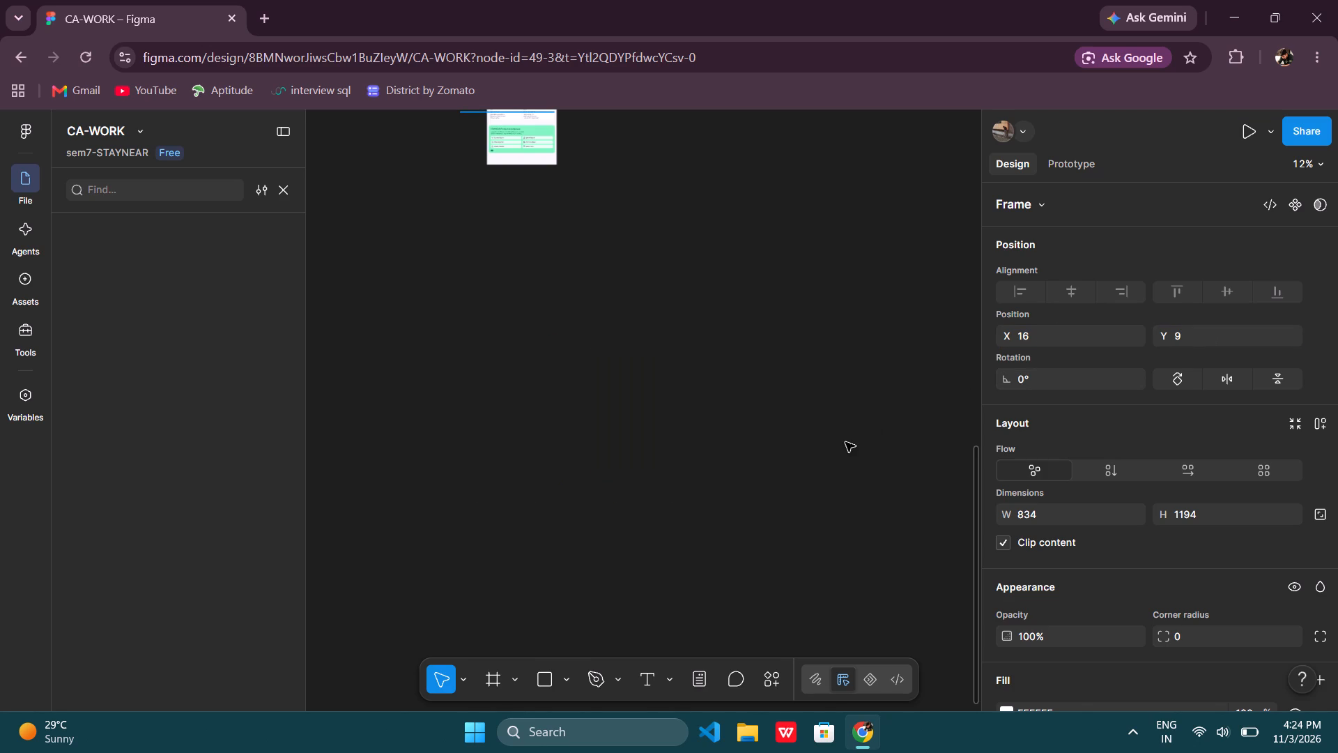
Set the iPad Pro 11" frame's X position to 1600, re-enter 9 for Y, and deselect the frame.
scroll(745, 384, "up", 1)
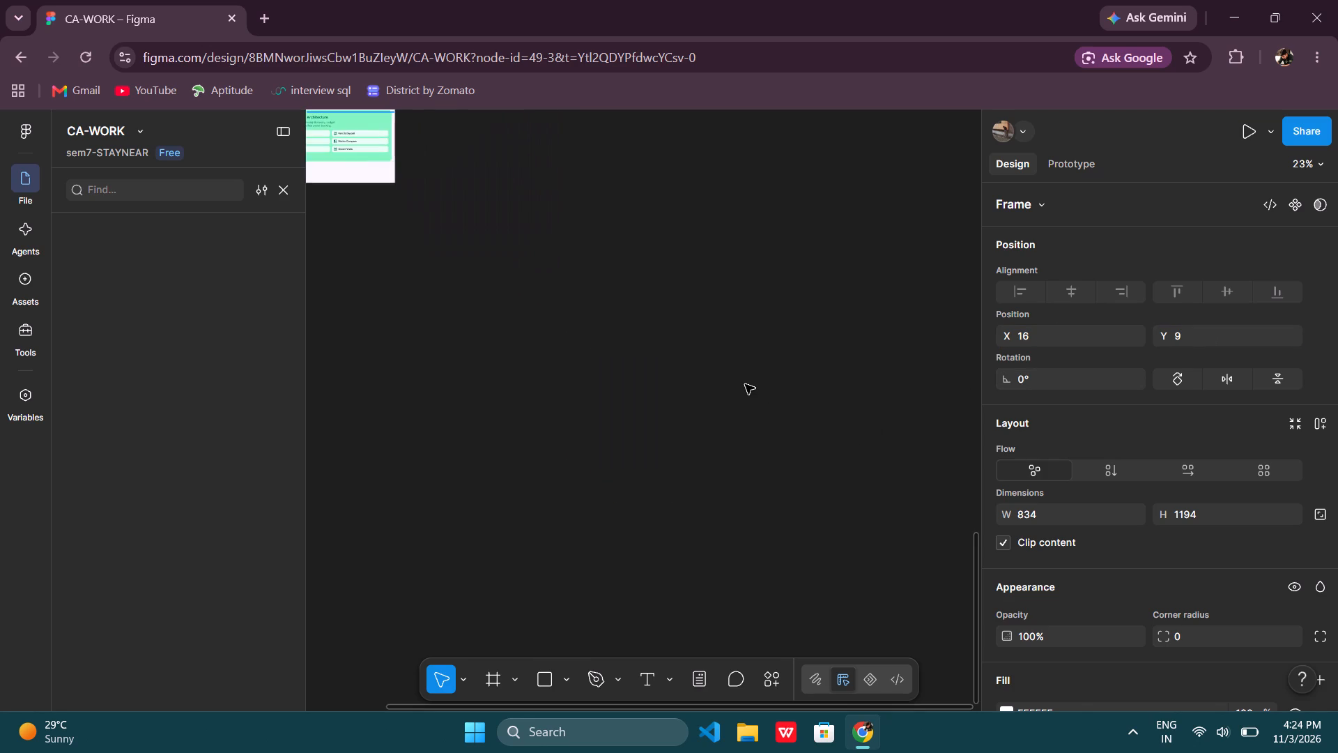
left_click(1032, 336)
left_click(1032, 336)
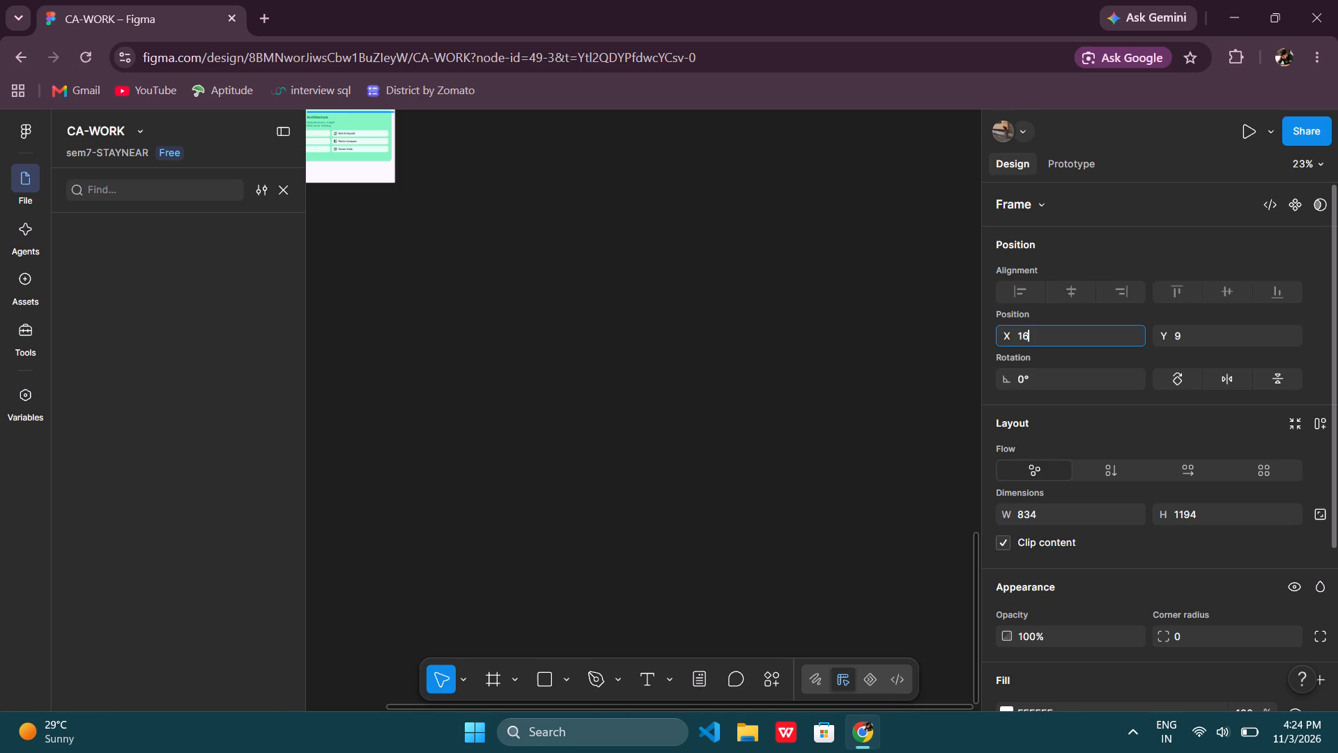
type("00")
left_click(1185, 332)
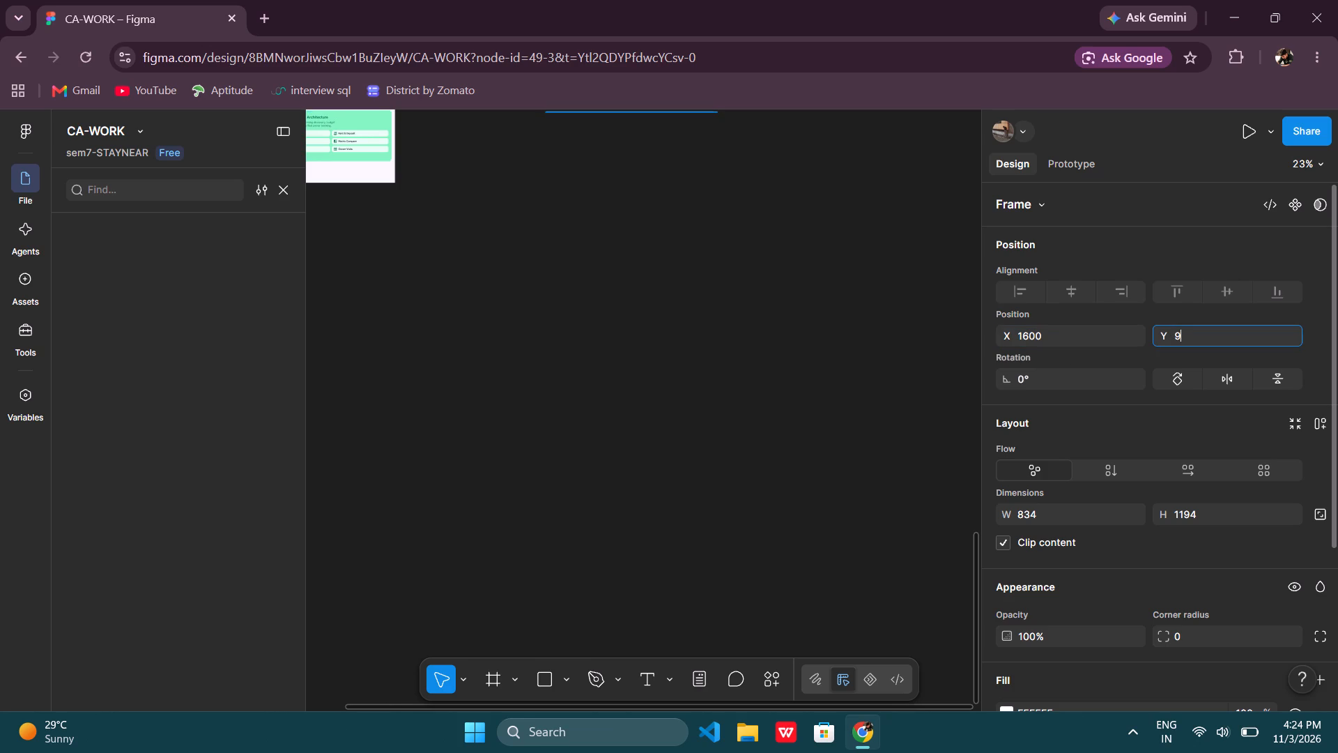
type("00")
key("BackSpace")
key("BackSpace")
type("9--")
key("BackSpace")
key("BackSpace")
left_click(1056, 526)
left_click(1056, 521)
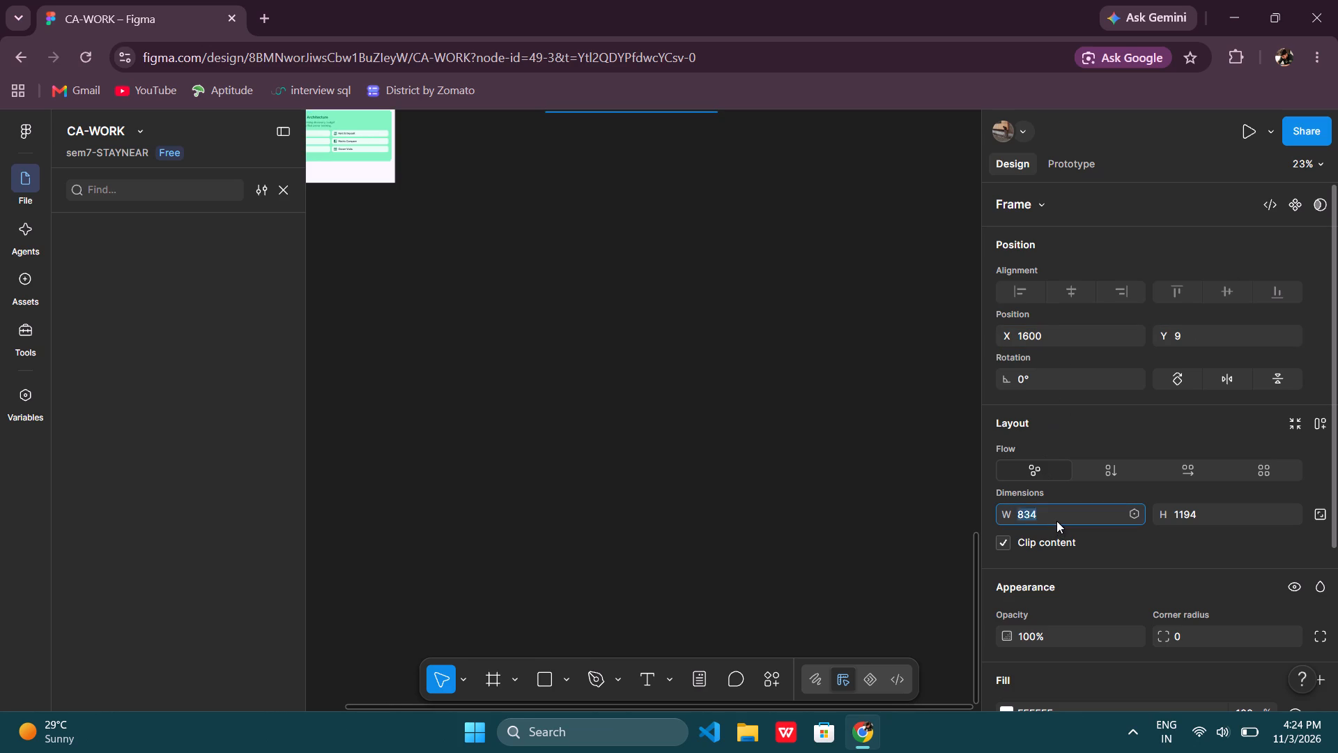
left_click(917, 290)
Insert an iPhone Duo, Open frame from the Phone presets just below the benchmarking frame.
scroll(917, 290, "up", 2)
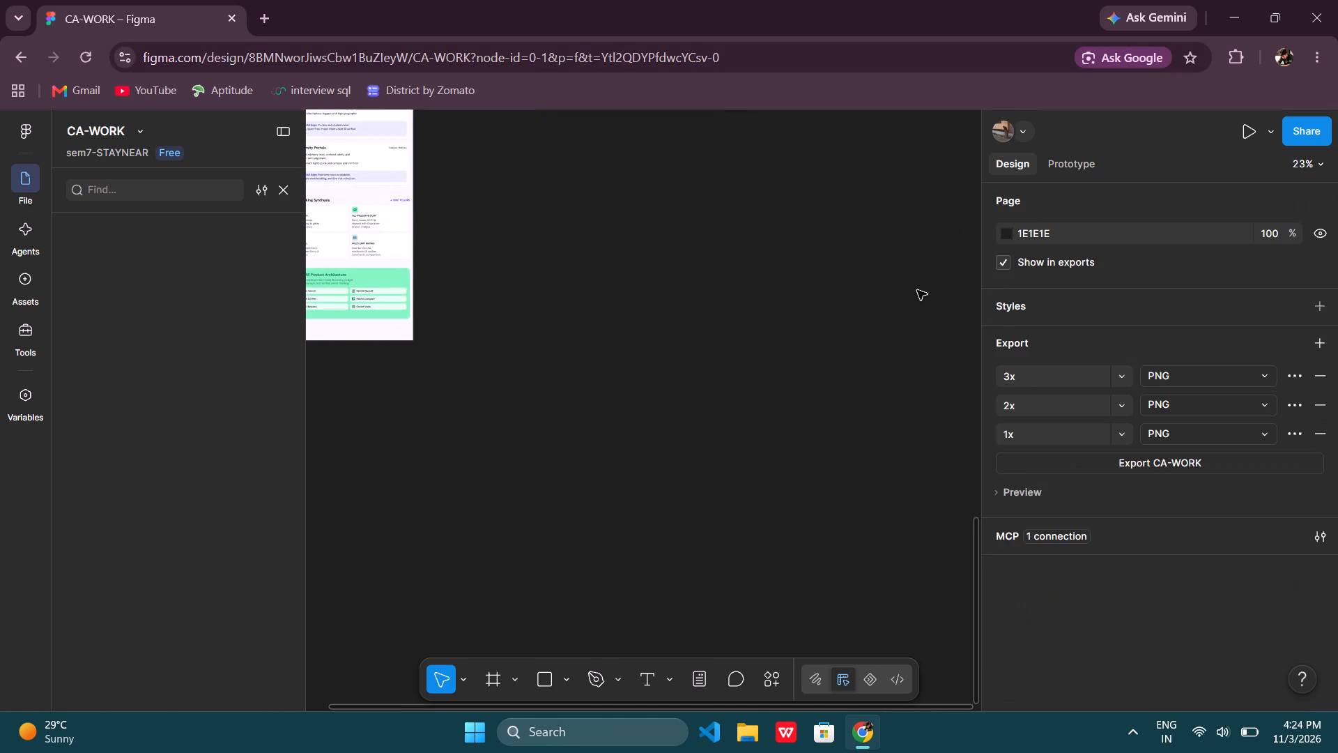
key("f")
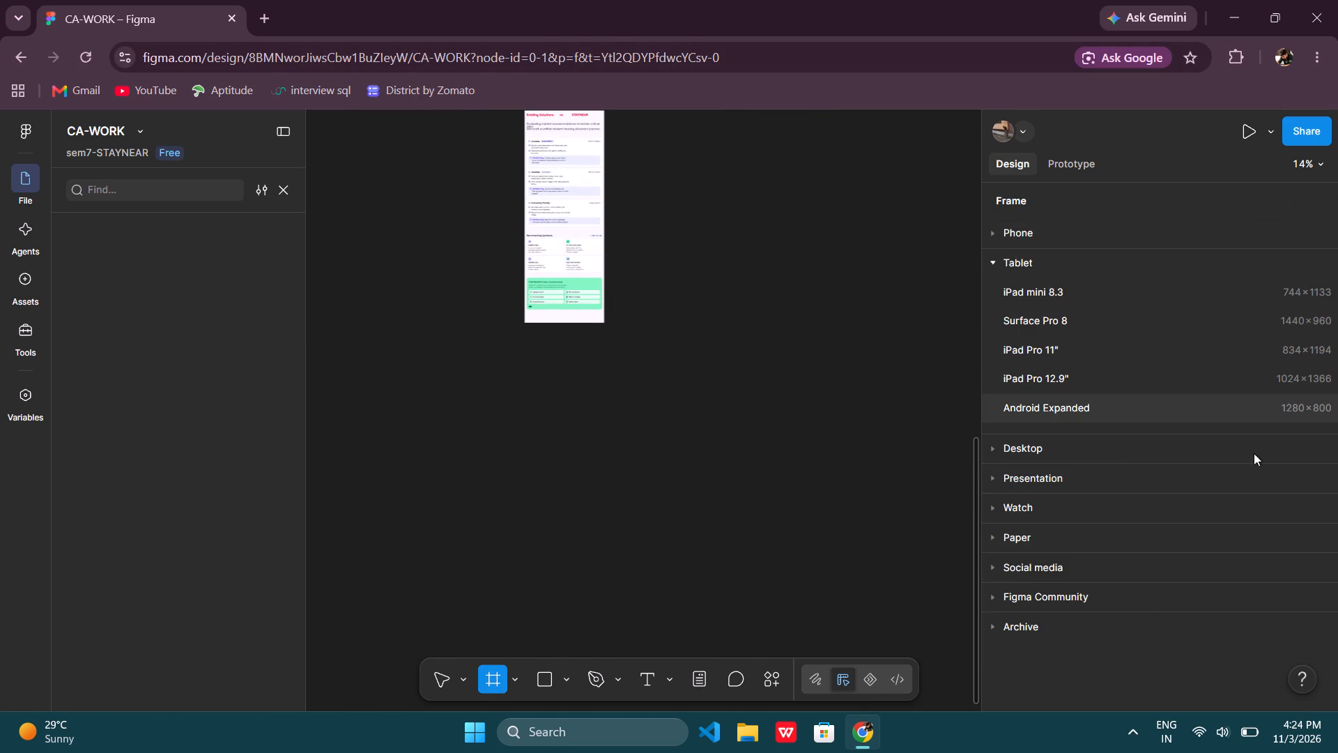
left_click(1096, 237)
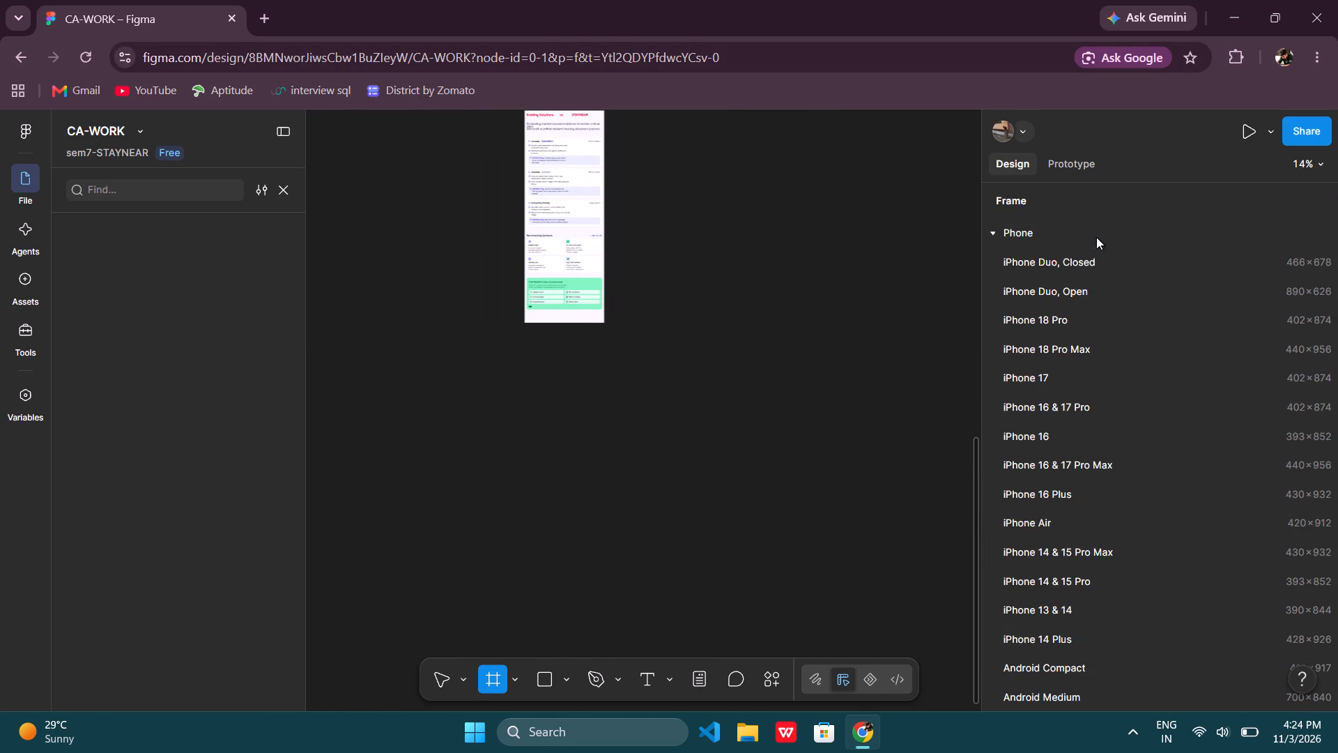
left_click(1094, 287)
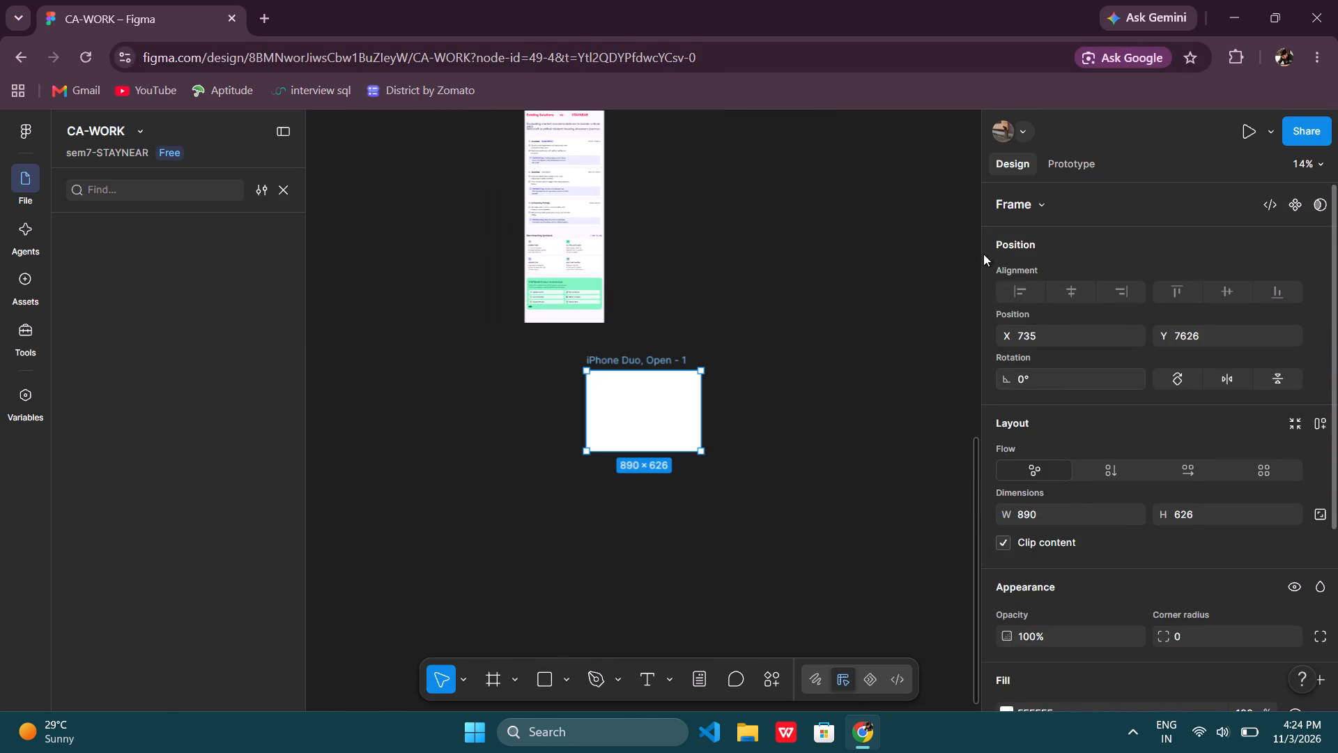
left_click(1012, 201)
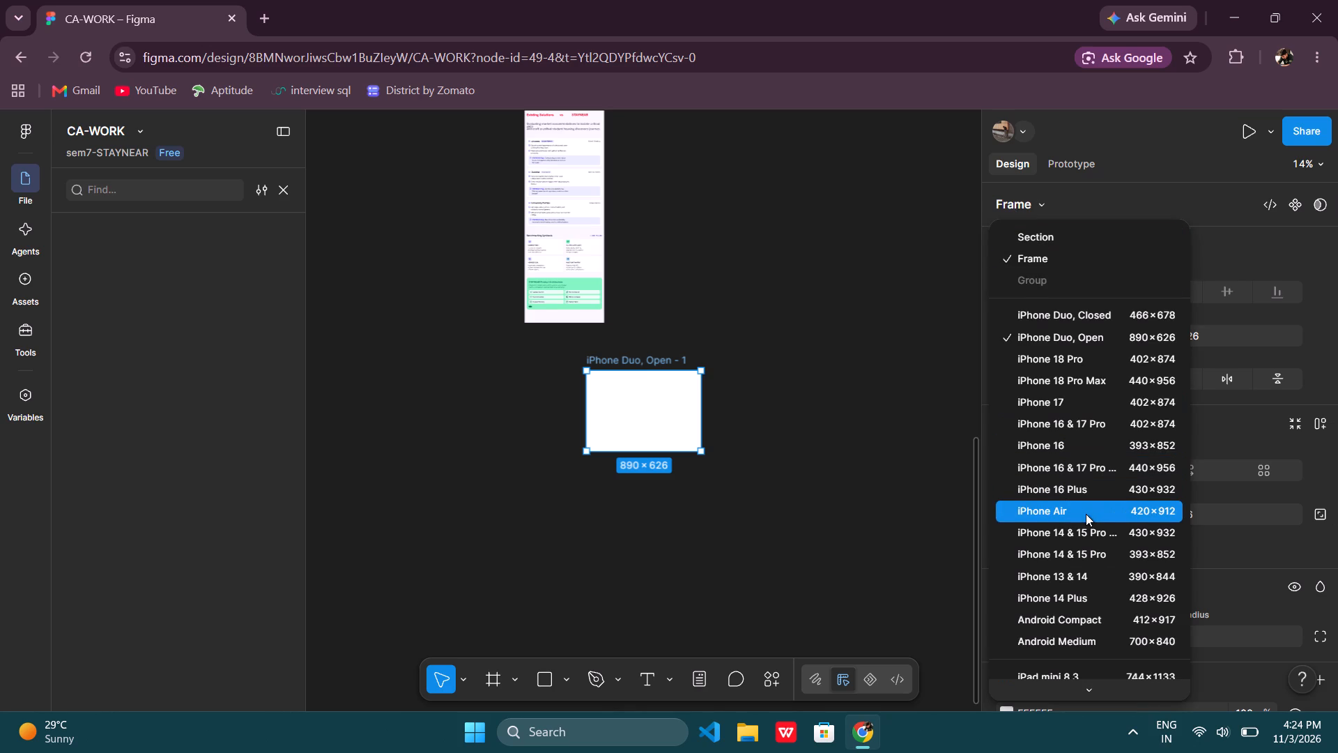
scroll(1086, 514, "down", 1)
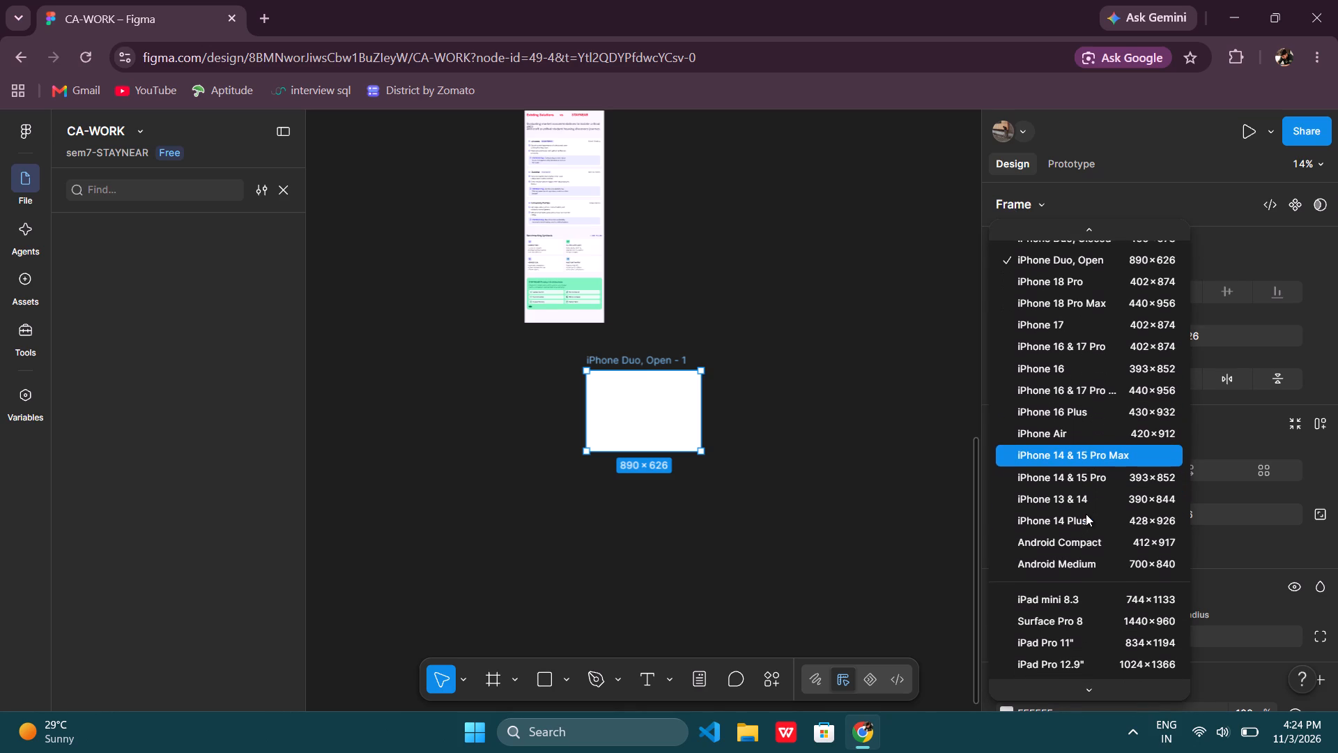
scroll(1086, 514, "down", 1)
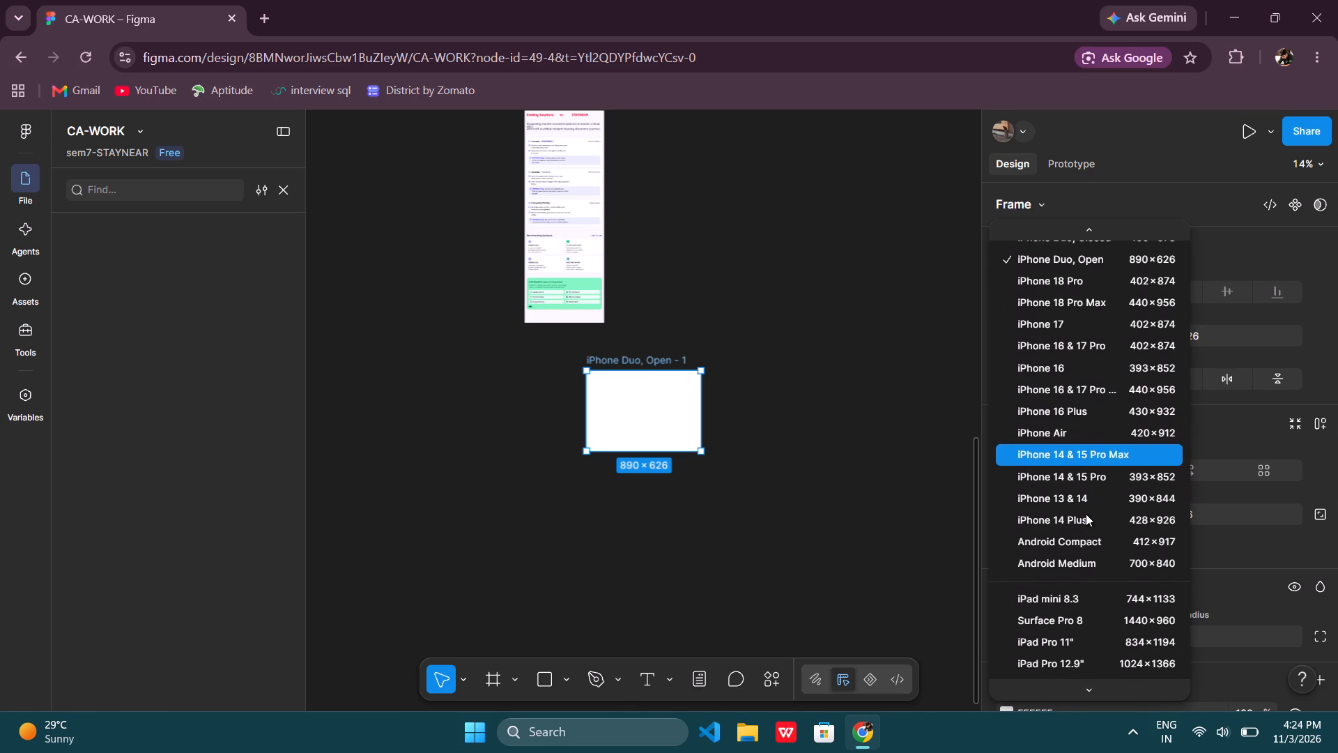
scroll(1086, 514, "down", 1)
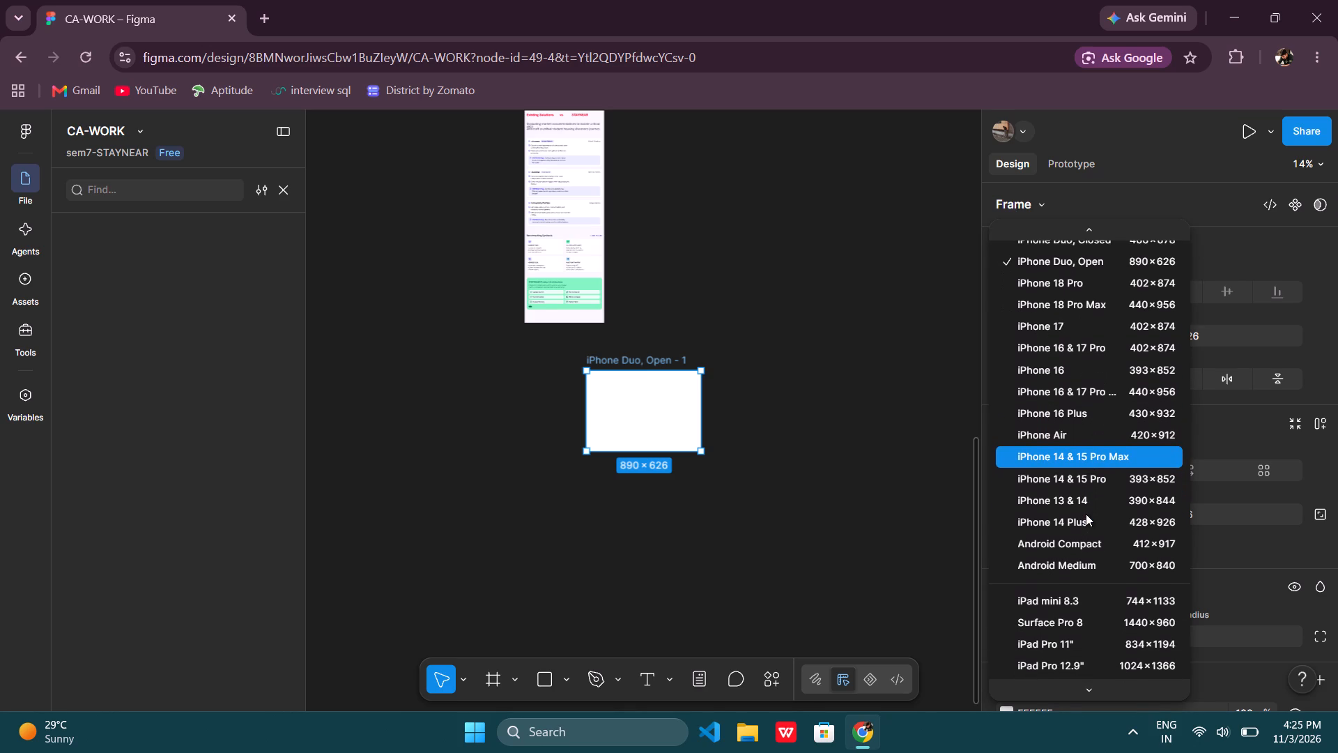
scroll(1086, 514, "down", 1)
Delete the iPhone Duo, Open frame below the benchmarking frame.
left_click(648, 390)
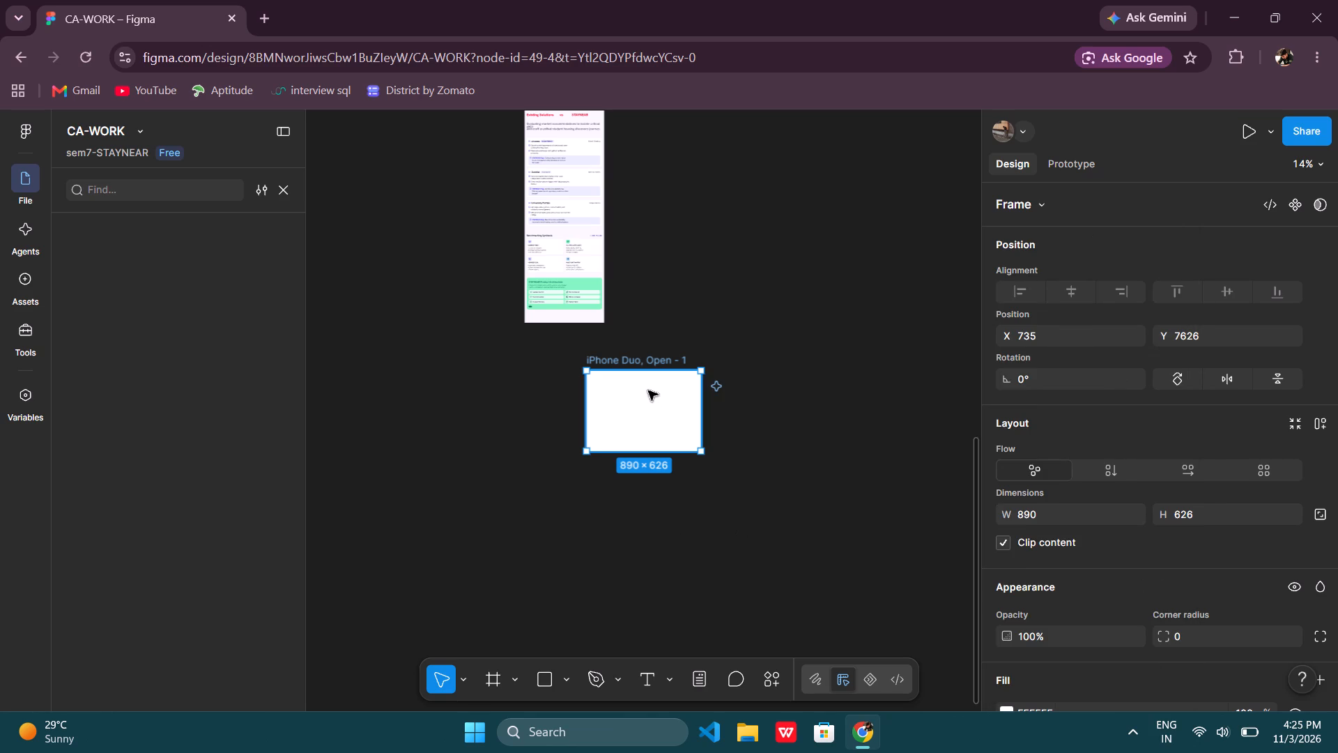
key("Delete")
Insert a Slide 16:9 frame from the Presentation presets just below the benchmarking frame and deselect it.
left_click(493, 692)
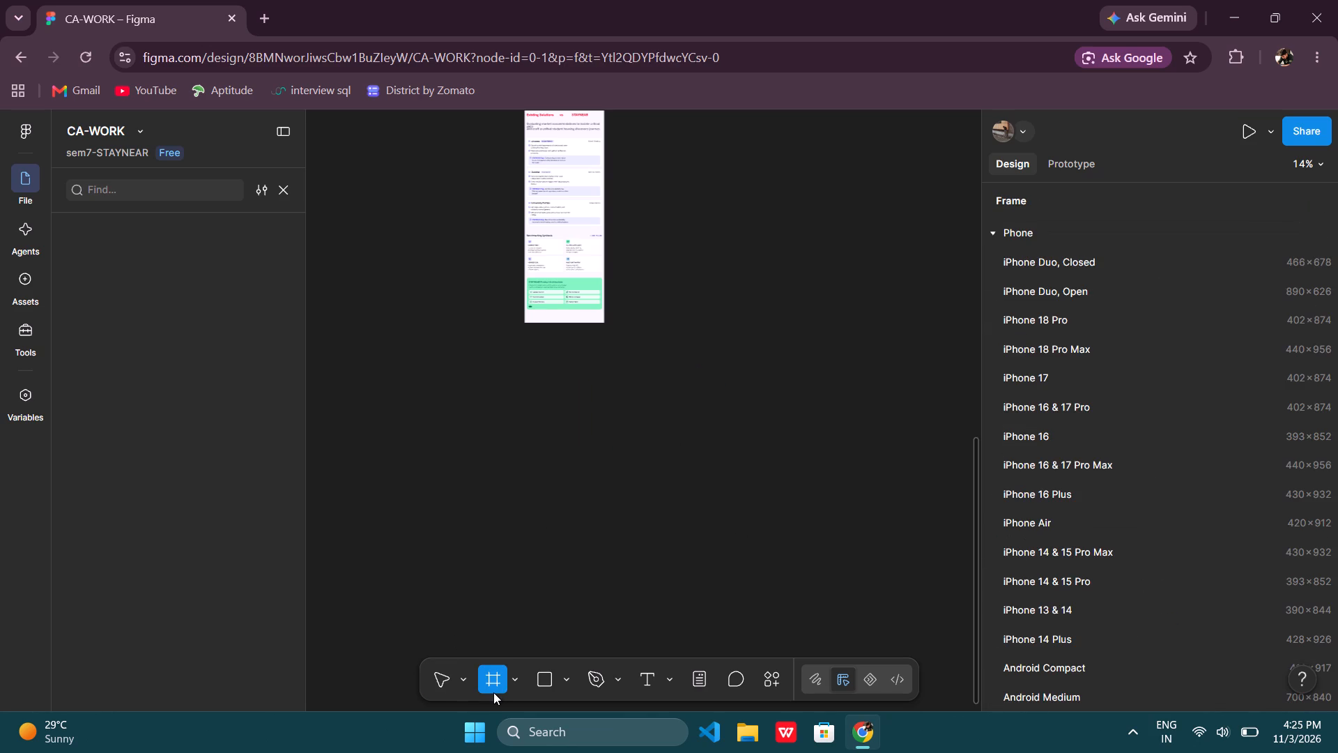
left_click(508, 690)
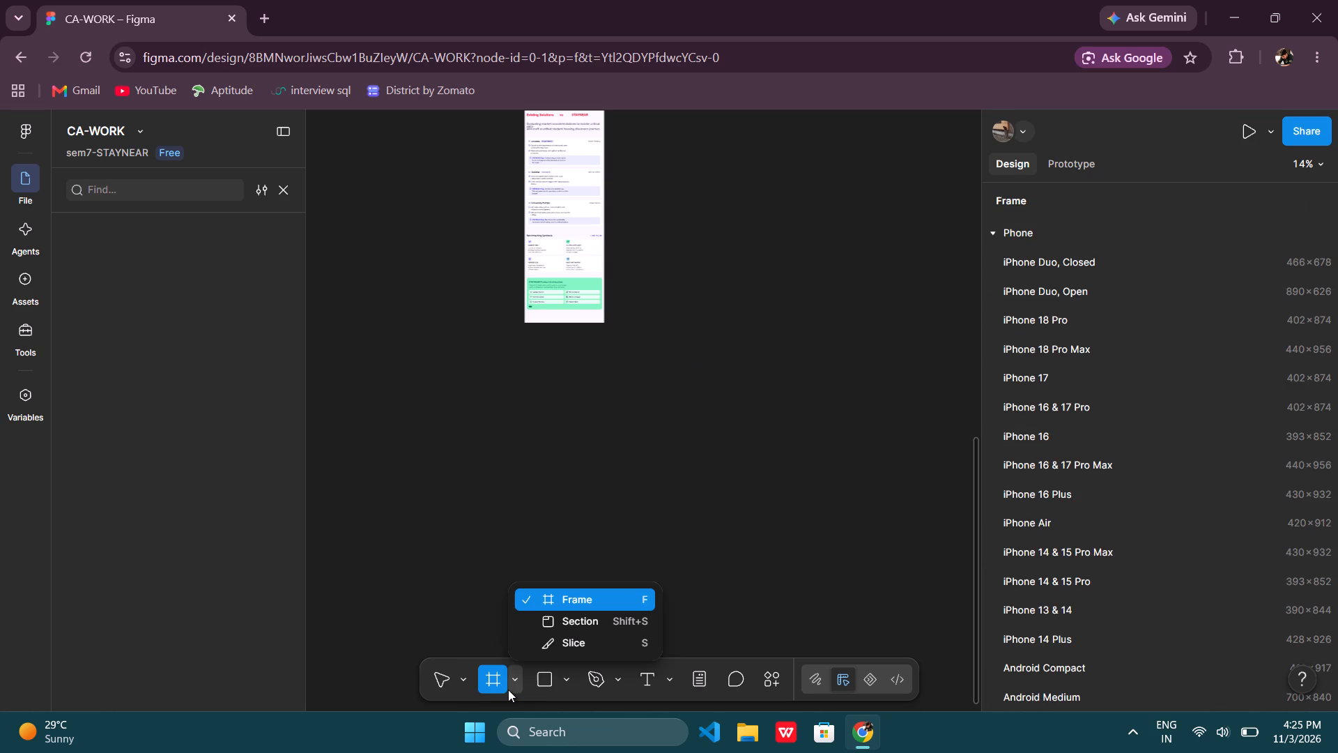
left_click(590, 602)
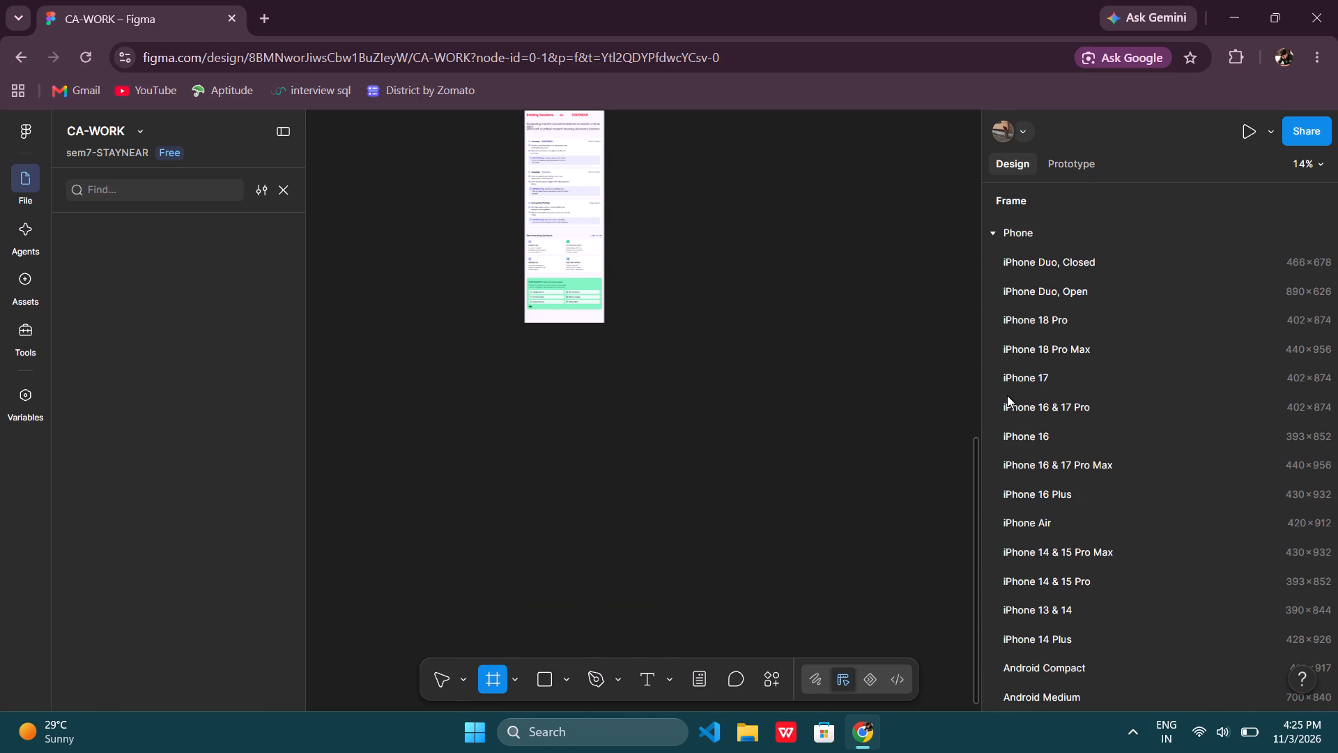
scroll(1006, 393, "down", 13)
left_click(1003, 505)
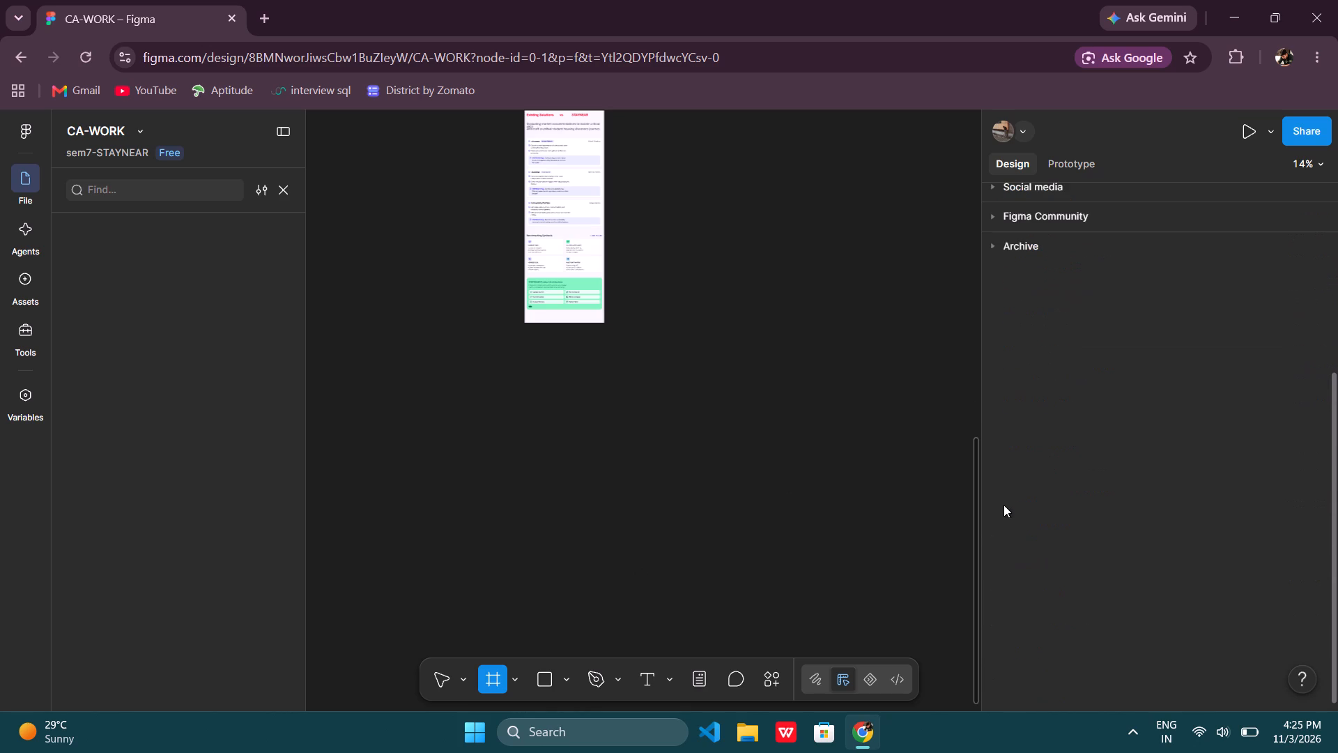
scroll(1035, 335, "up", 4)
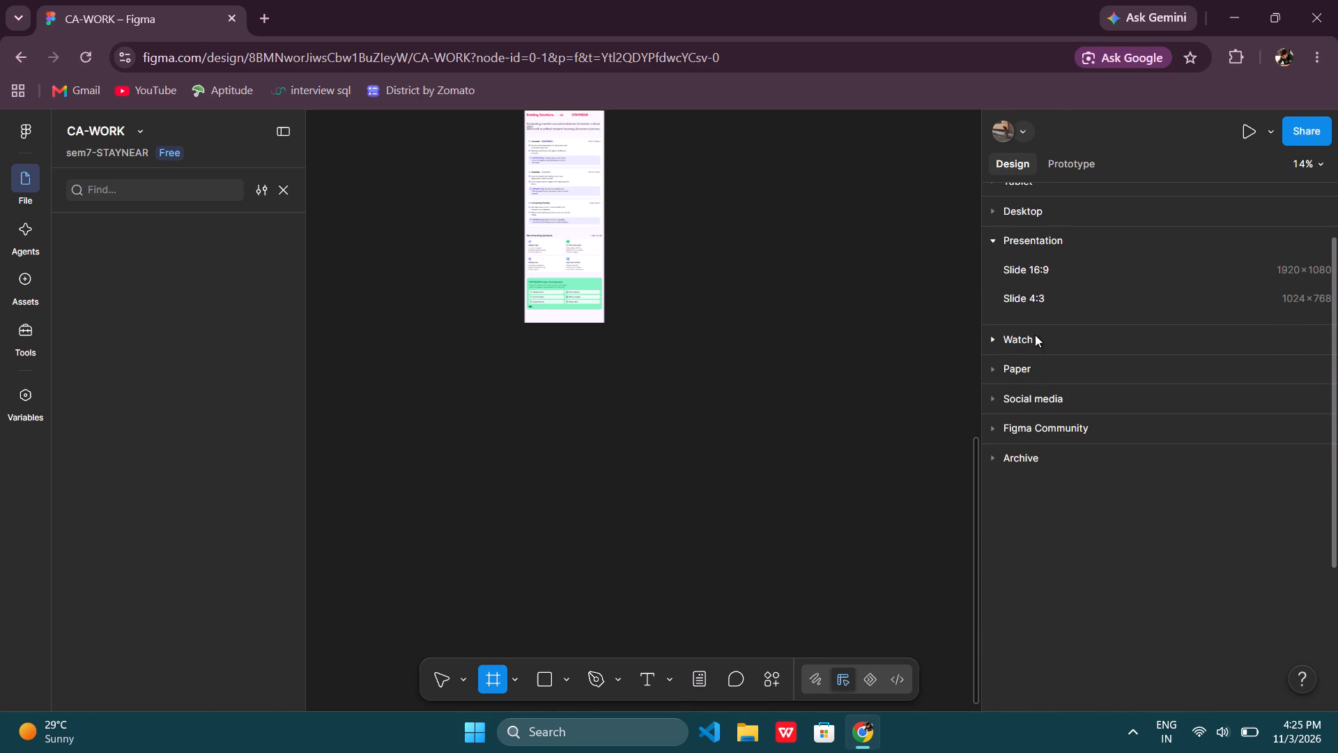
left_click(1082, 268)
left_click(805, 414)
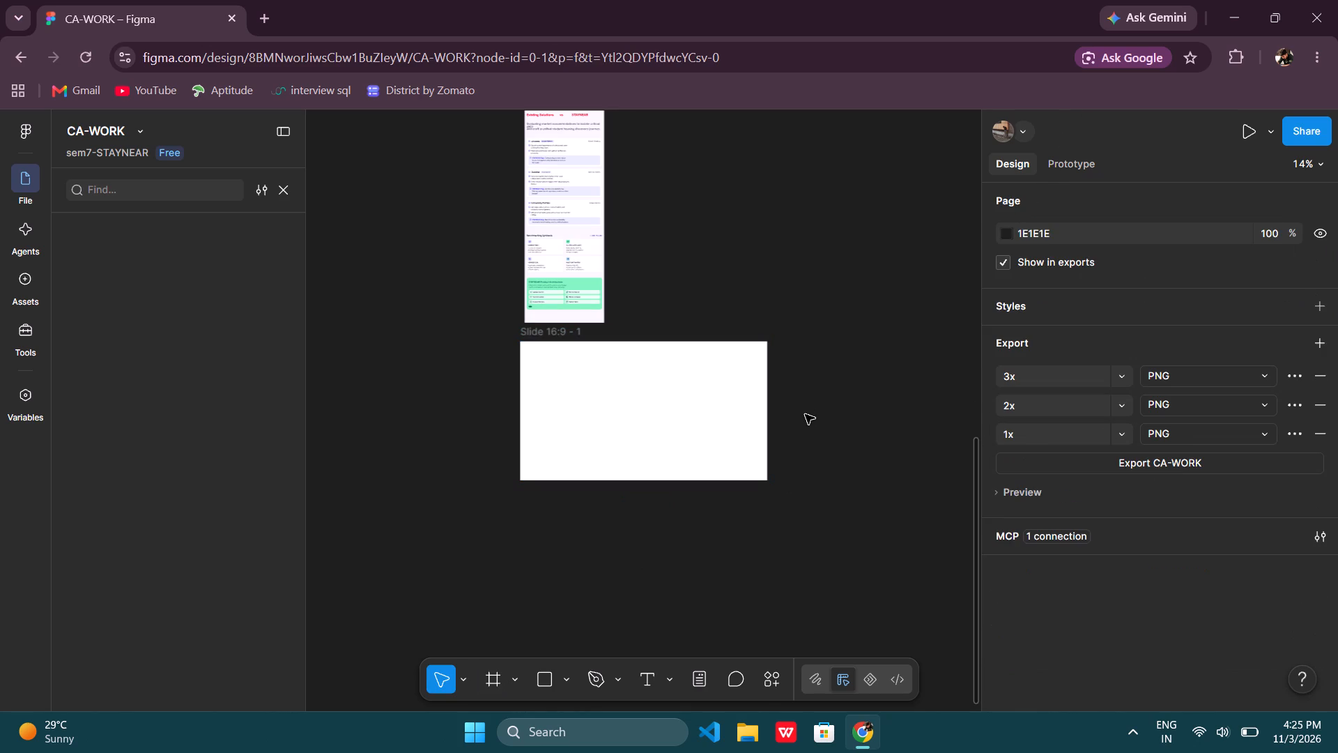
Add the text "city center" near the top middle of the Slide 16:9 frame.
left_click(700, 413)
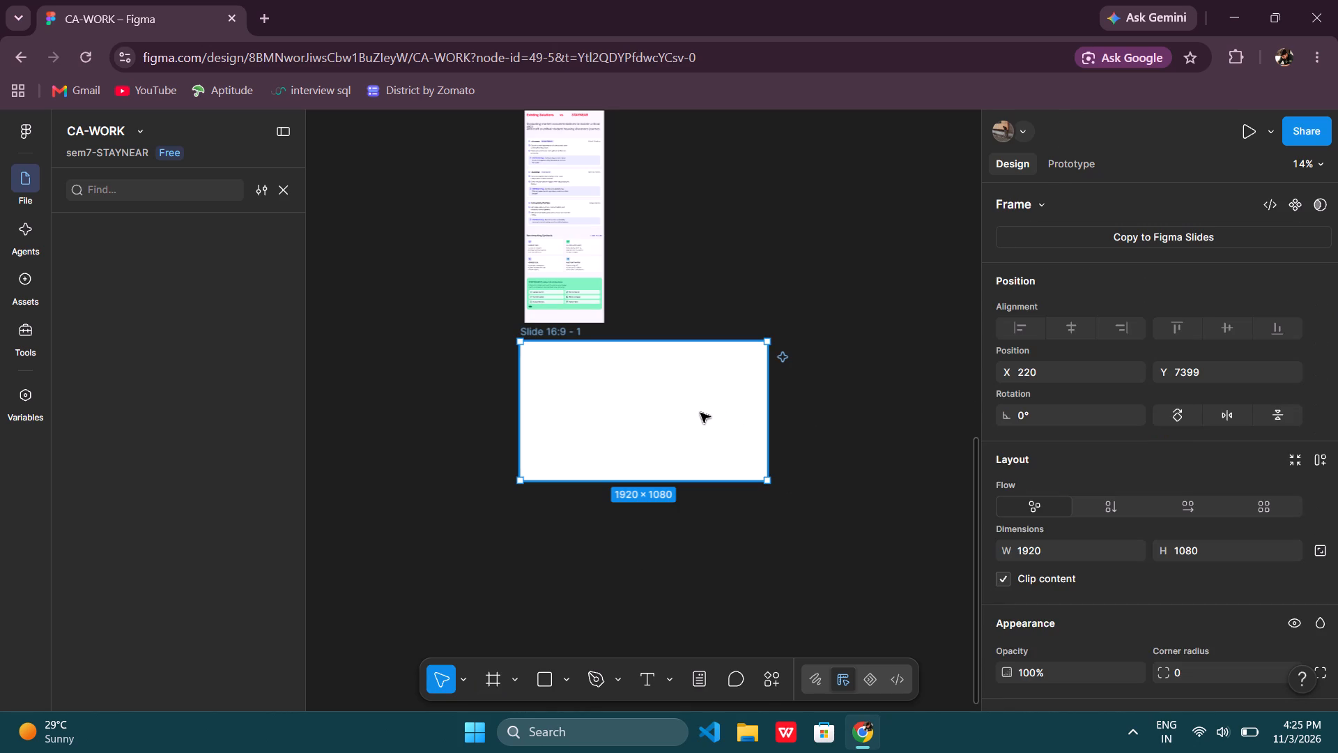
double_click(700, 413)
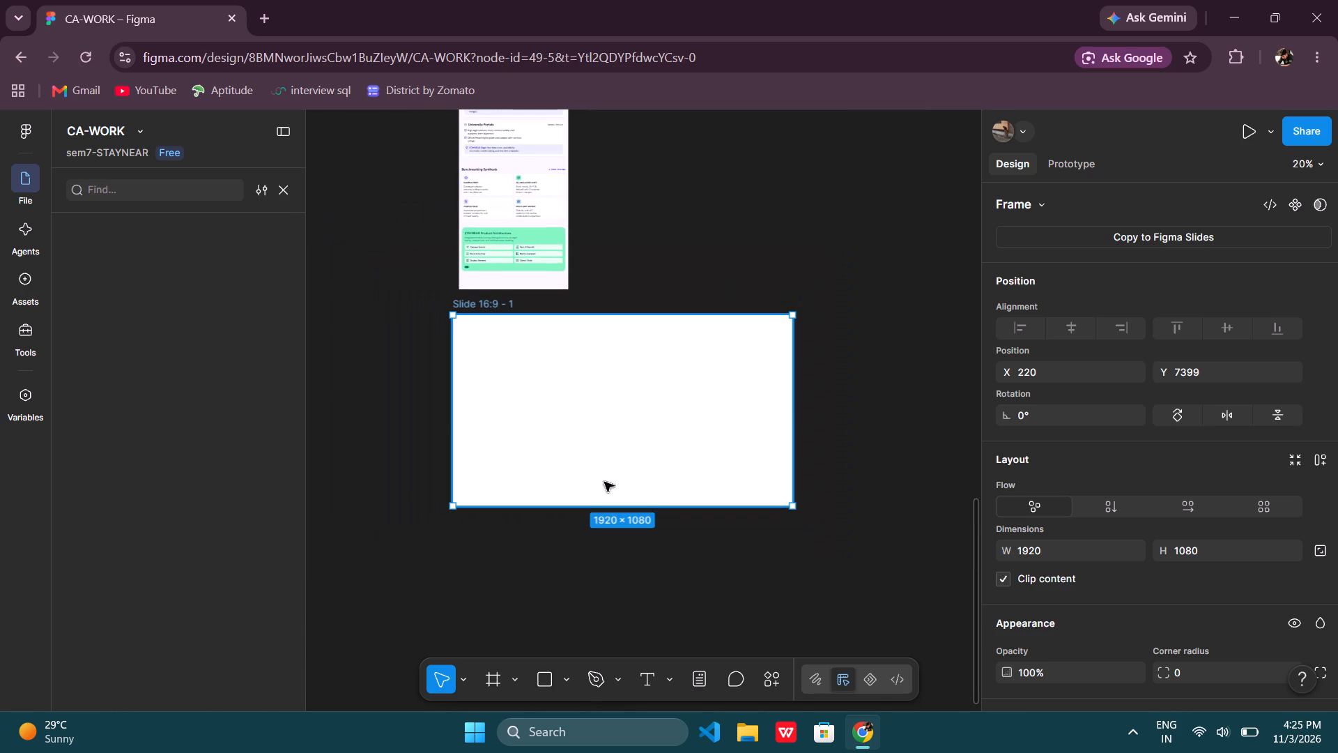
left_click(648, 689)
left_click(589, 335)
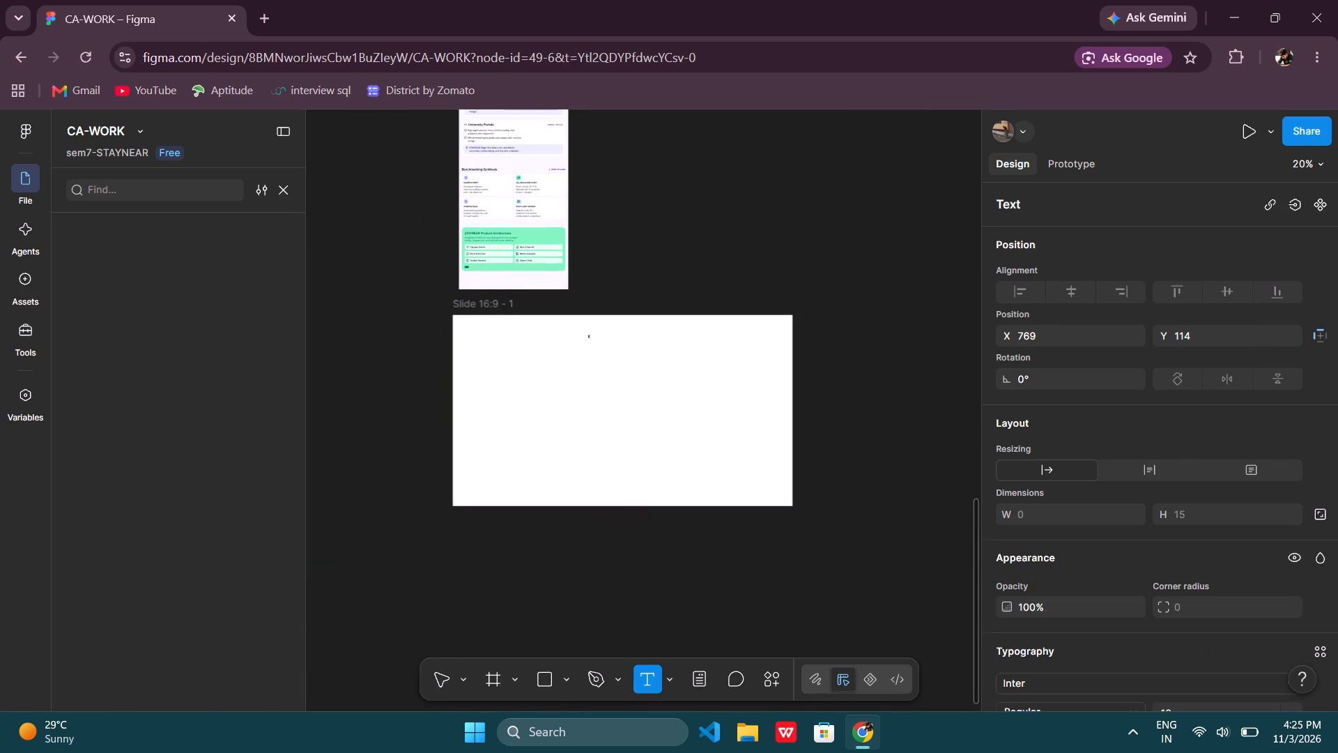
type("city se")
key("BackSpace")
key("BackSpace")
type("center")
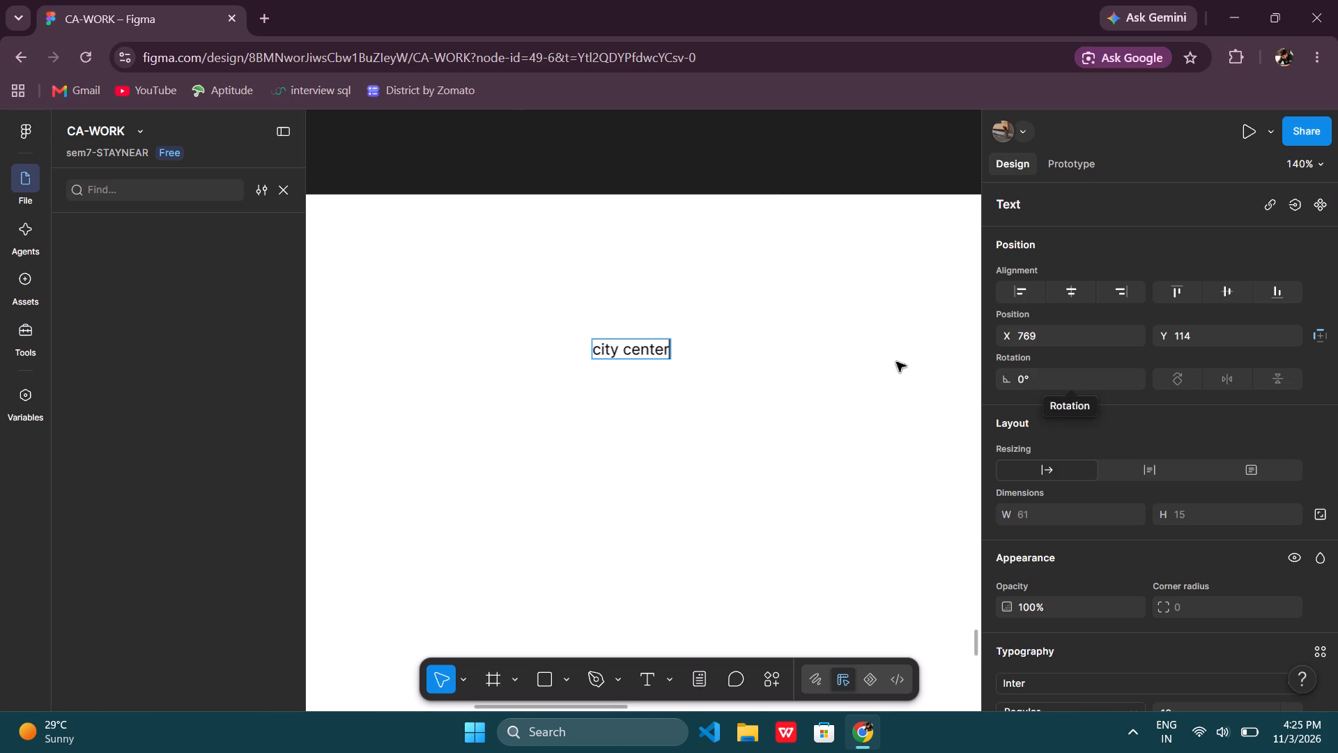
Set the font size of the whole "city center" text to 64.
double_click(660, 348)
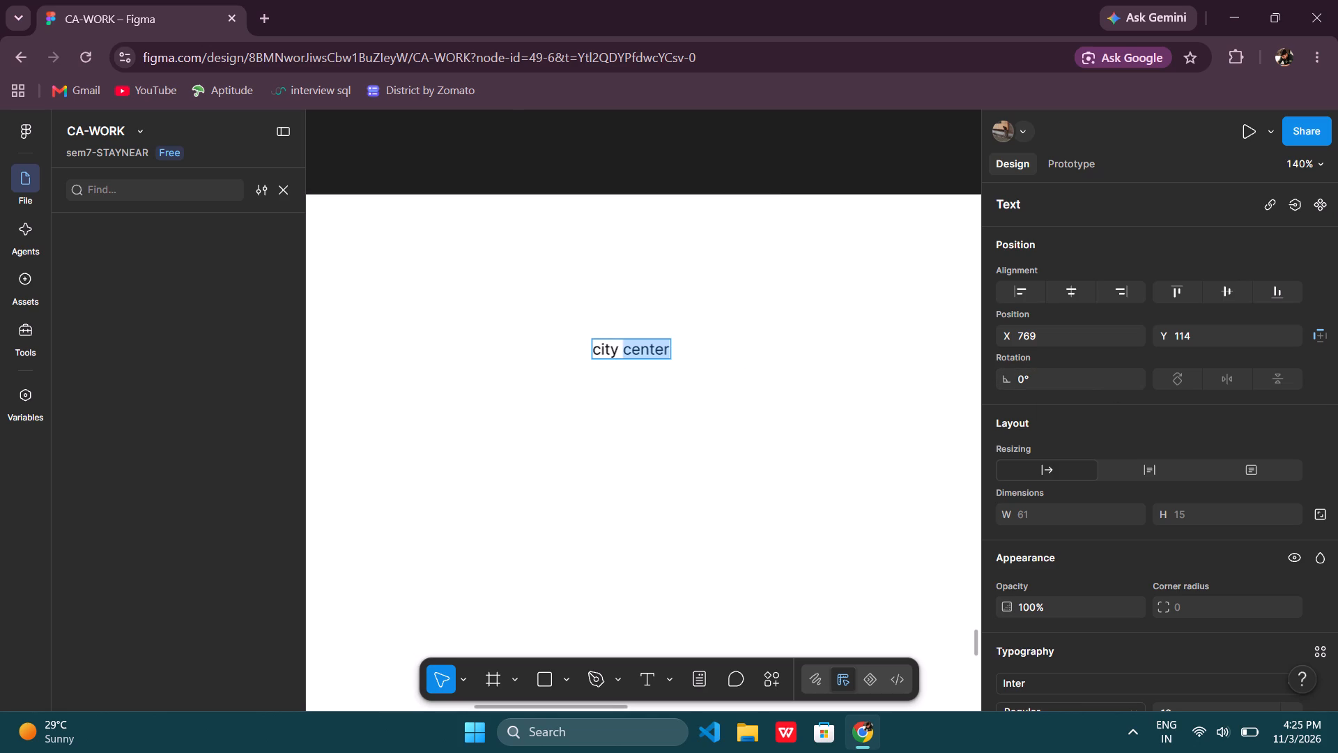
left_click_drag(594, 347, 684, 351)
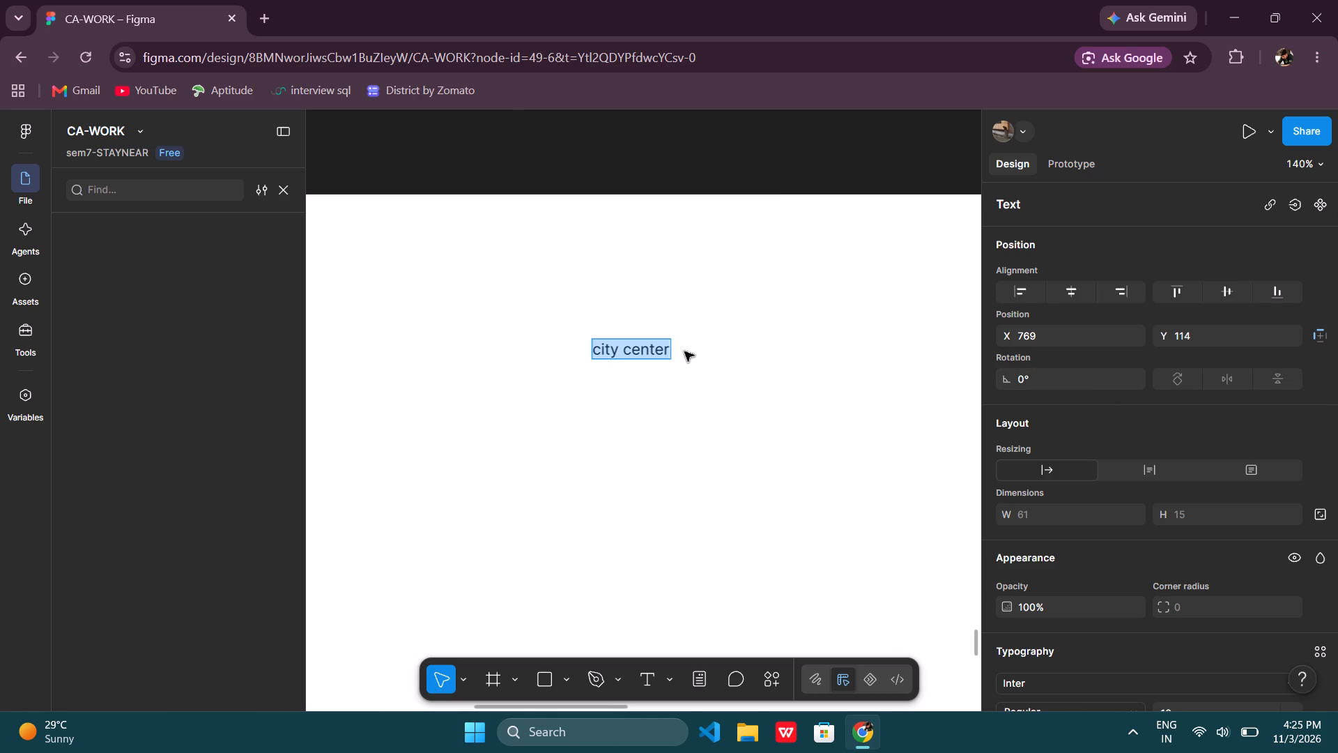
scroll(1066, 522, "down", 1)
scroll(1061, 540, "up", 1)
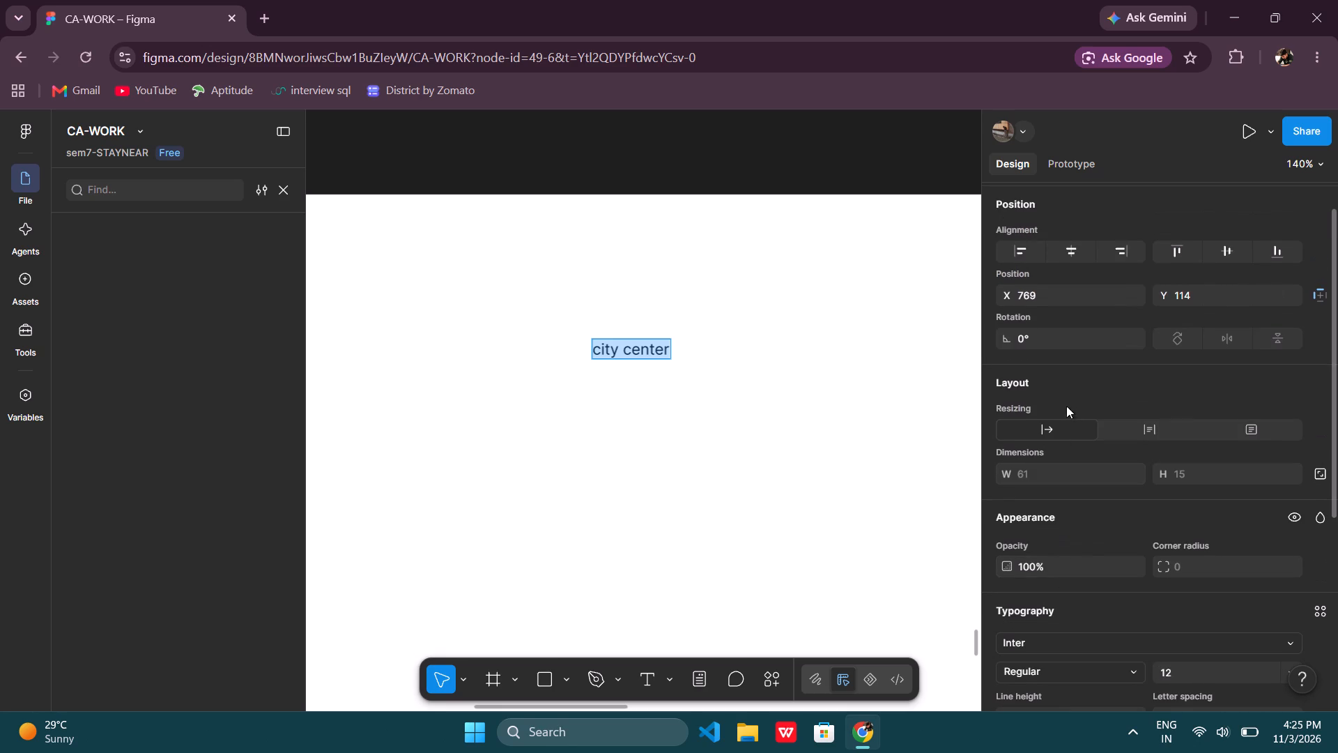
scroll(1082, 545, "down", 1)
left_click(1102, 386)
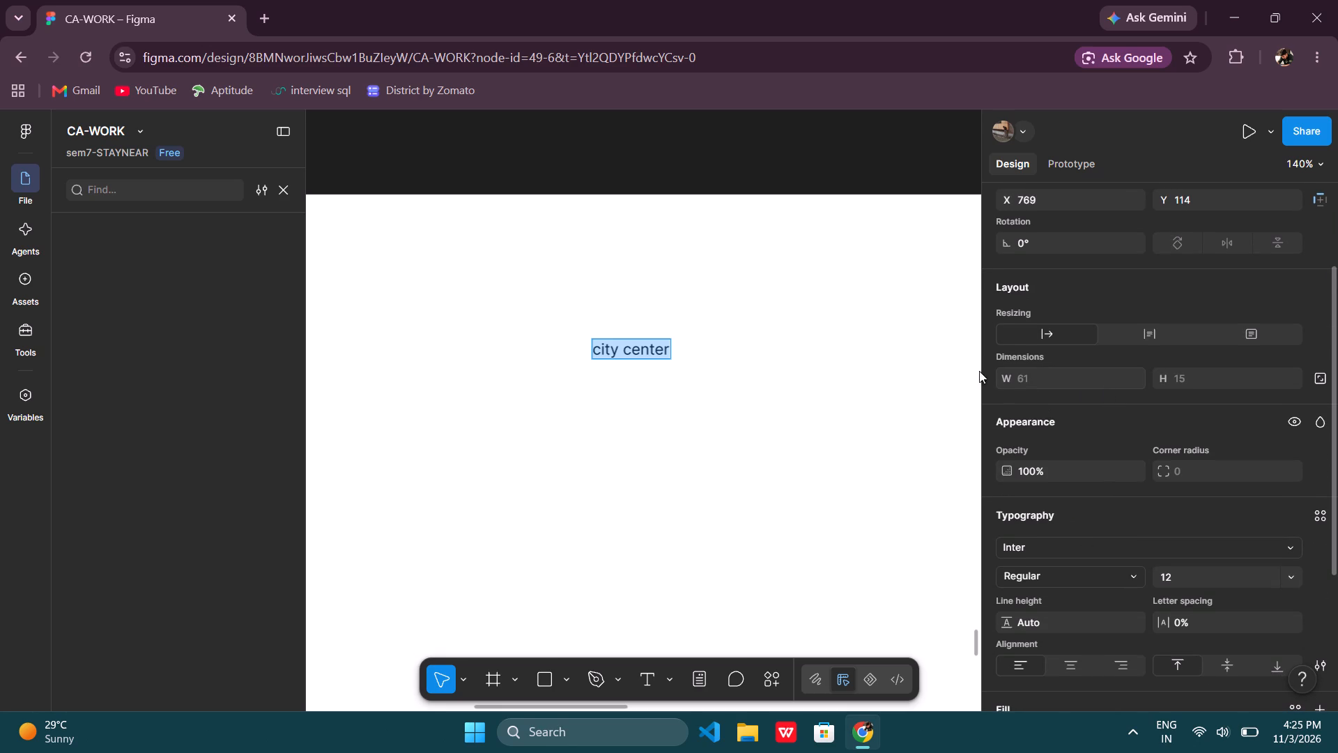
scroll(1127, 593, "down", 4)
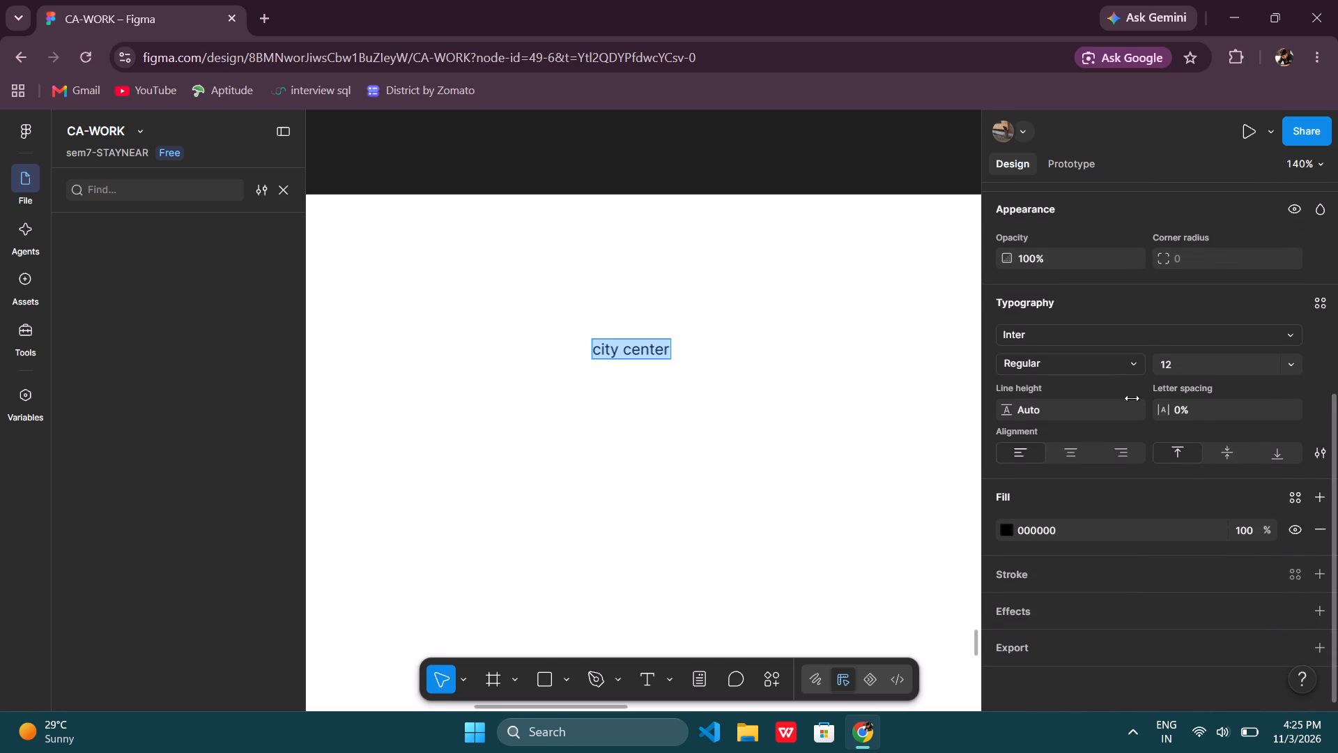
left_click(1229, 361)
left_click(1291, 360)
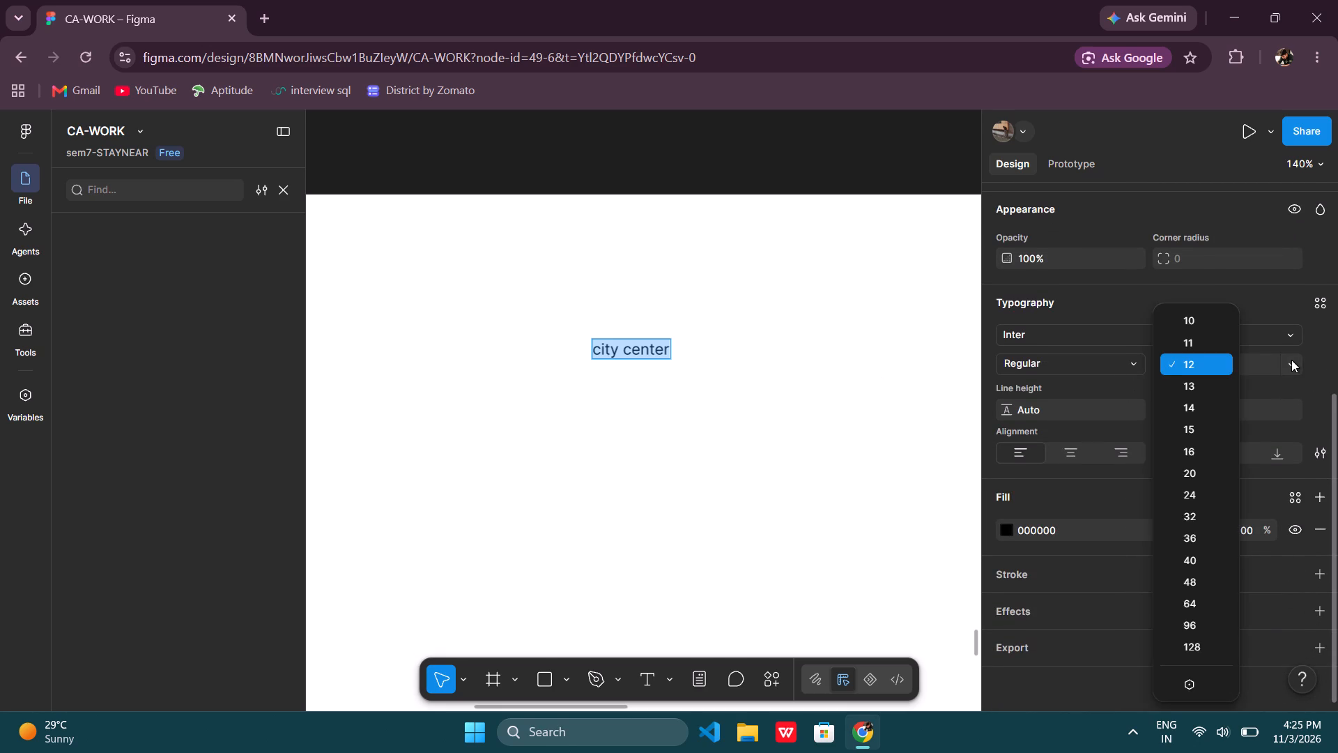
left_click(1186, 604)
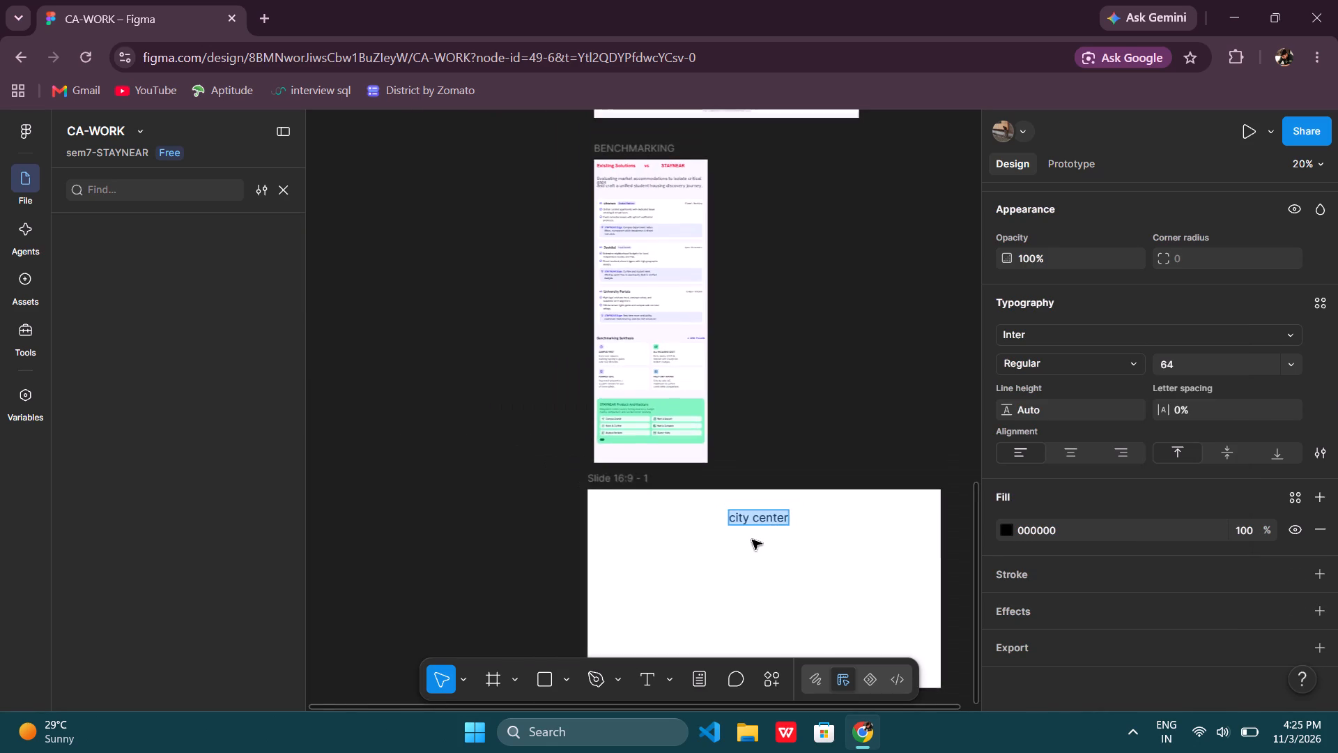
Add a black 000000 outside stroke with weight 1 to the "city center" text.
scroll(752, 540, "down", 1)
left_click(797, 452)
double_click(776, 446)
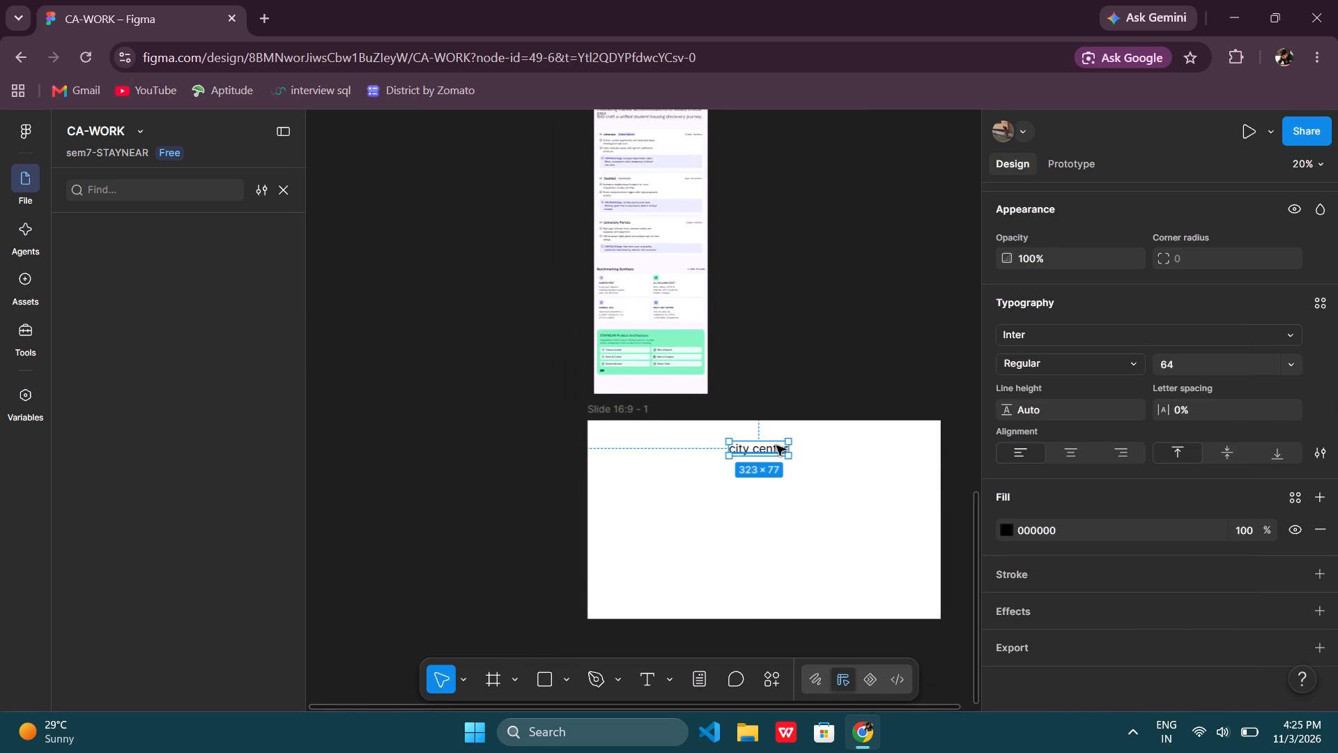
left_click(1032, 531)
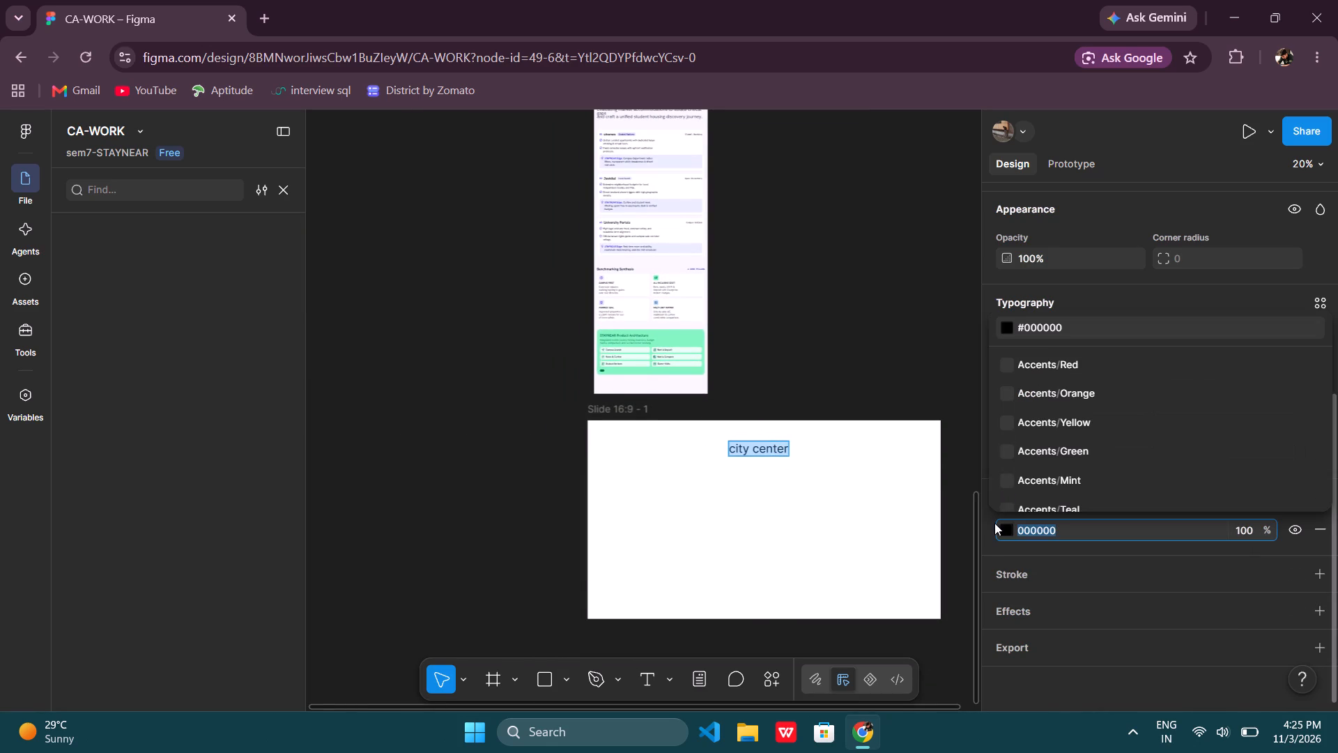
left_click(994, 526)
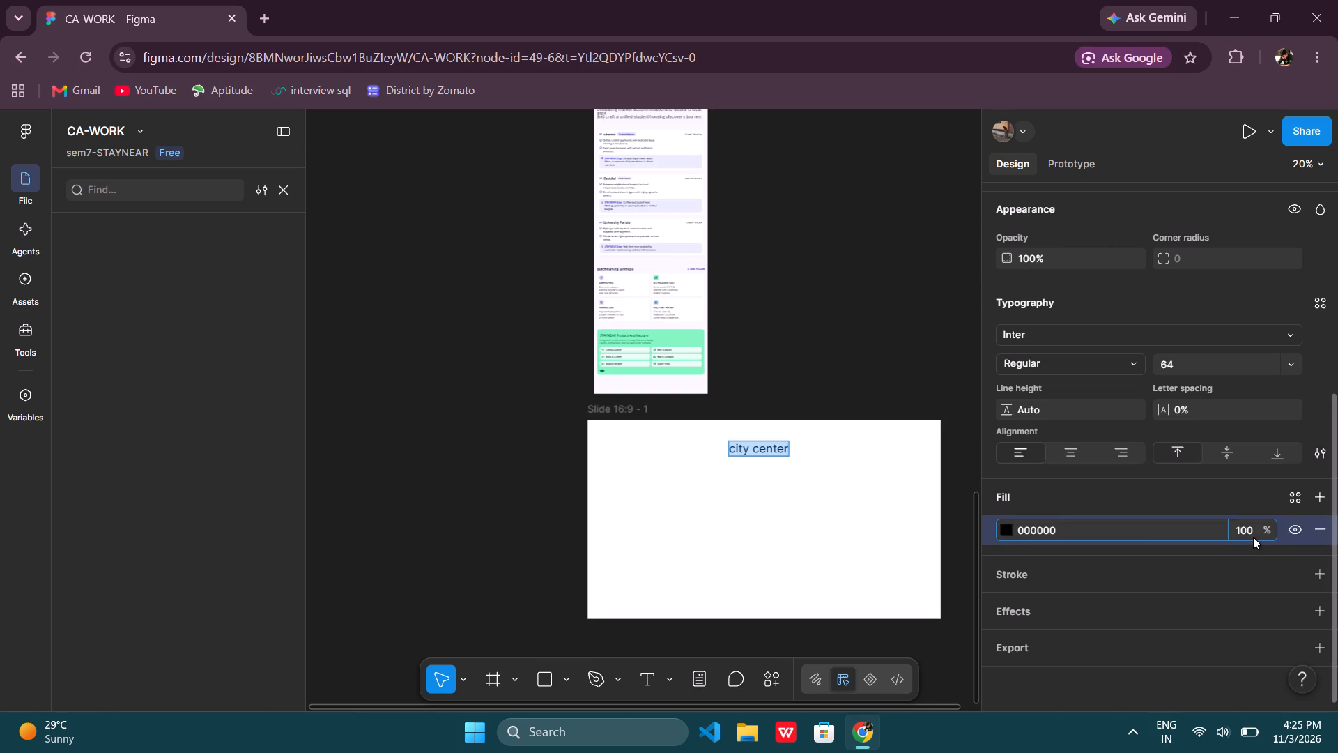
left_click(1192, 570)
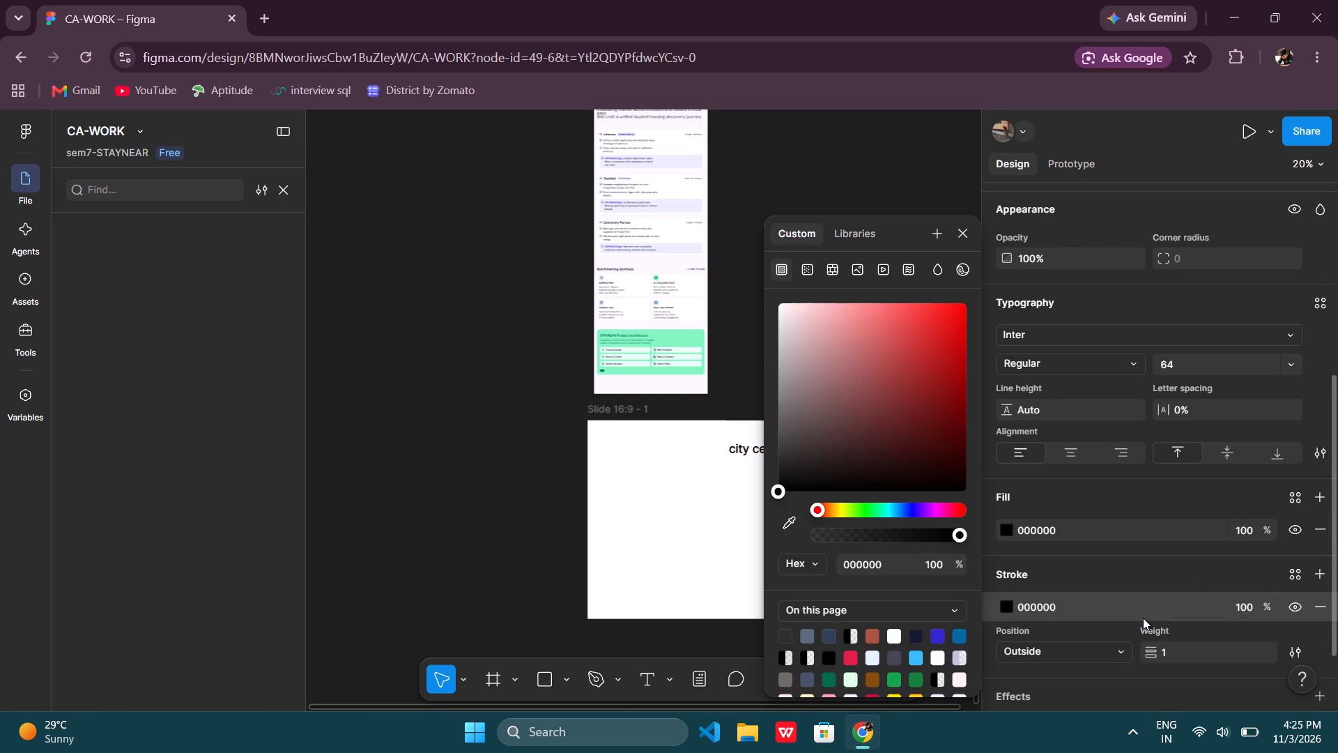
left_click(872, 513)
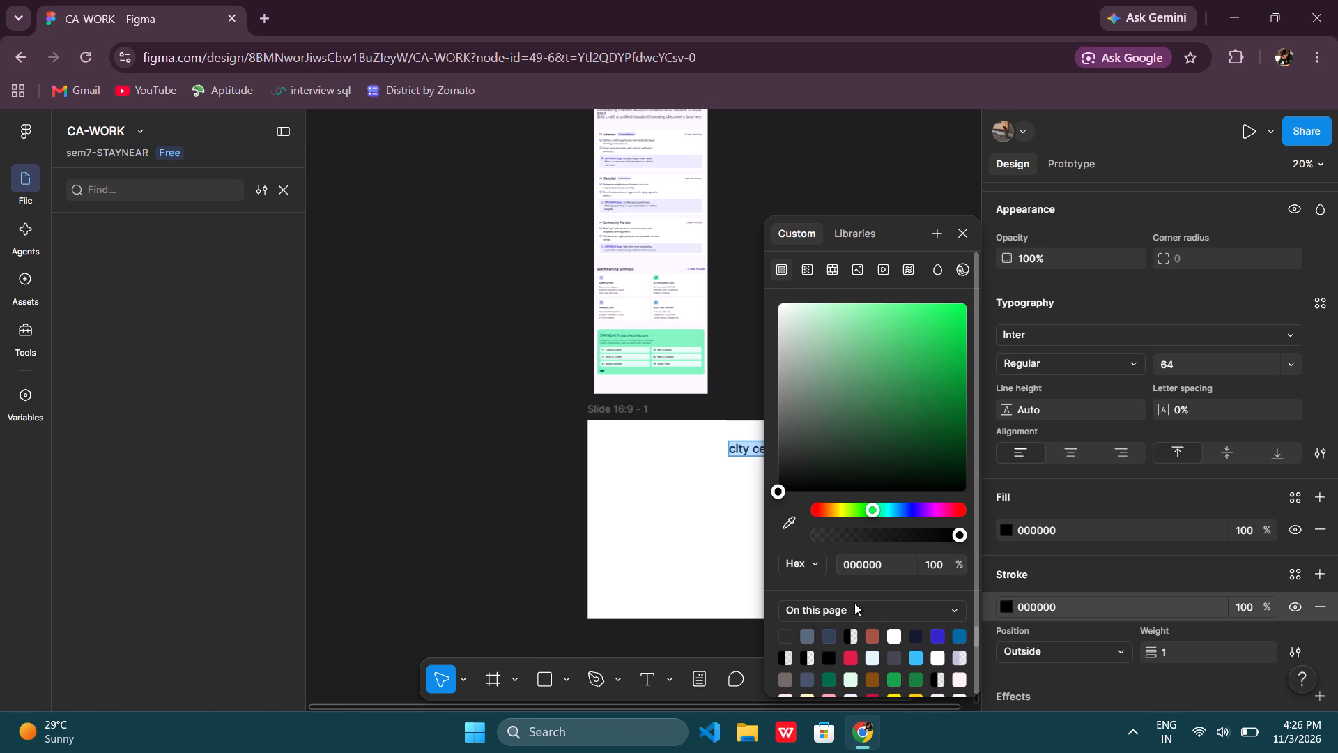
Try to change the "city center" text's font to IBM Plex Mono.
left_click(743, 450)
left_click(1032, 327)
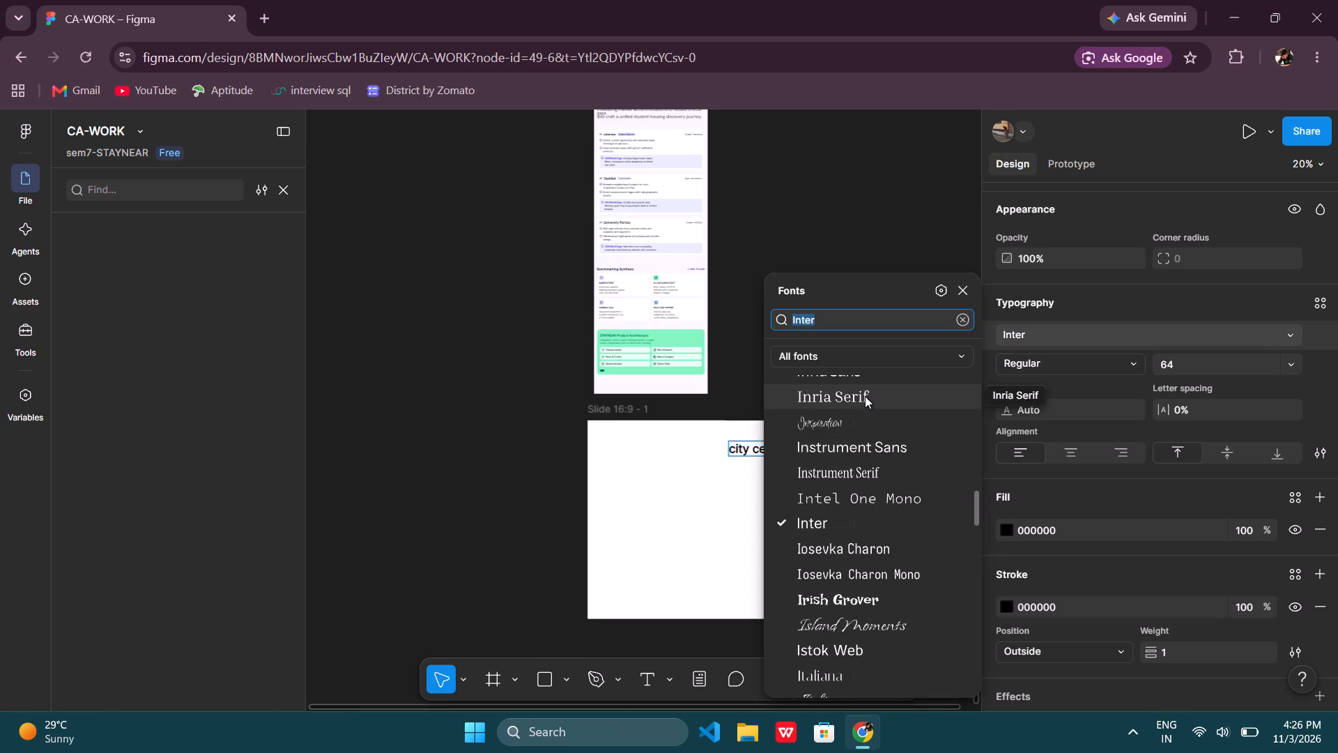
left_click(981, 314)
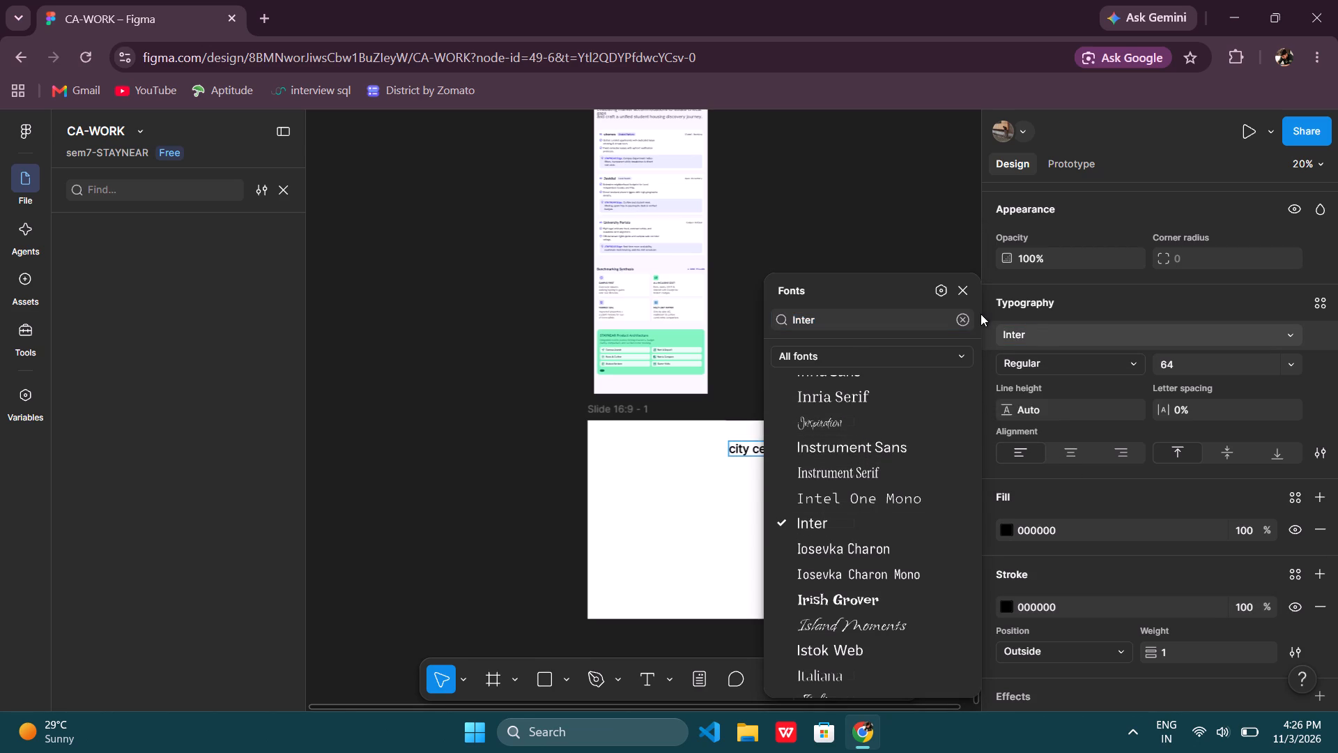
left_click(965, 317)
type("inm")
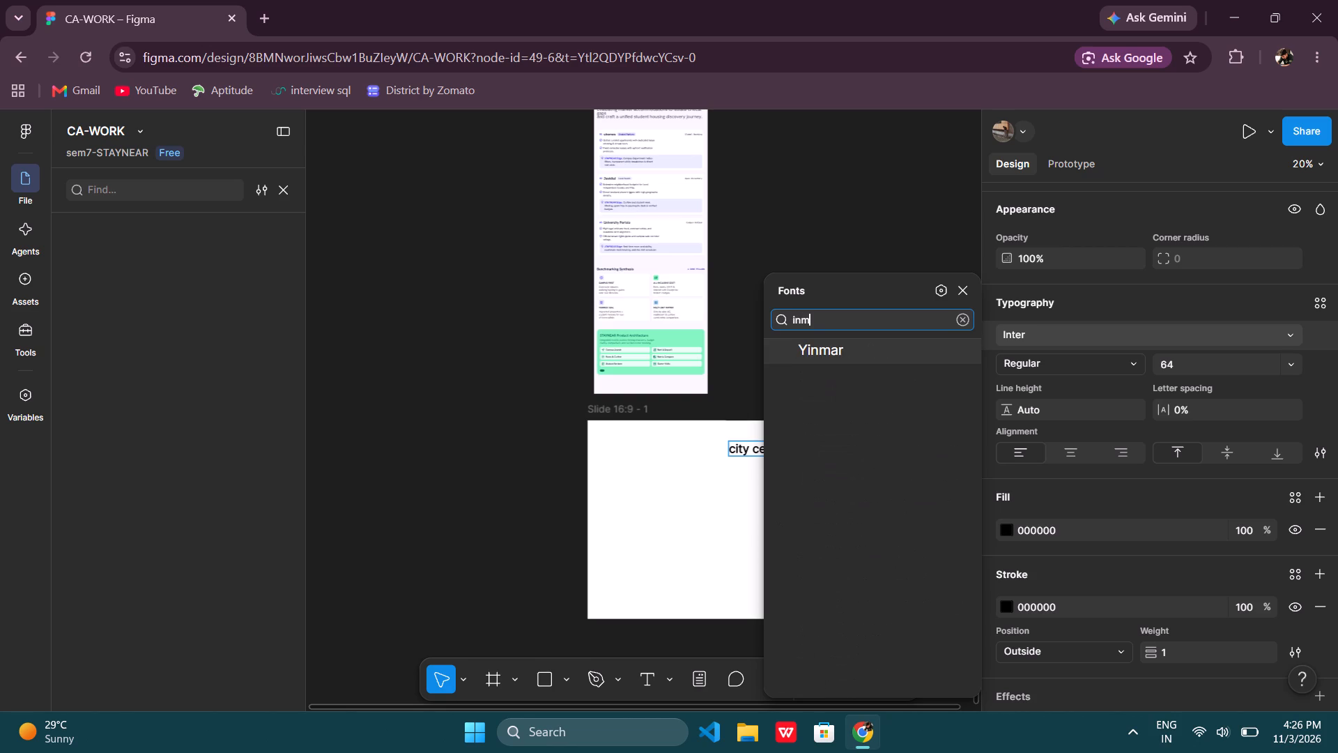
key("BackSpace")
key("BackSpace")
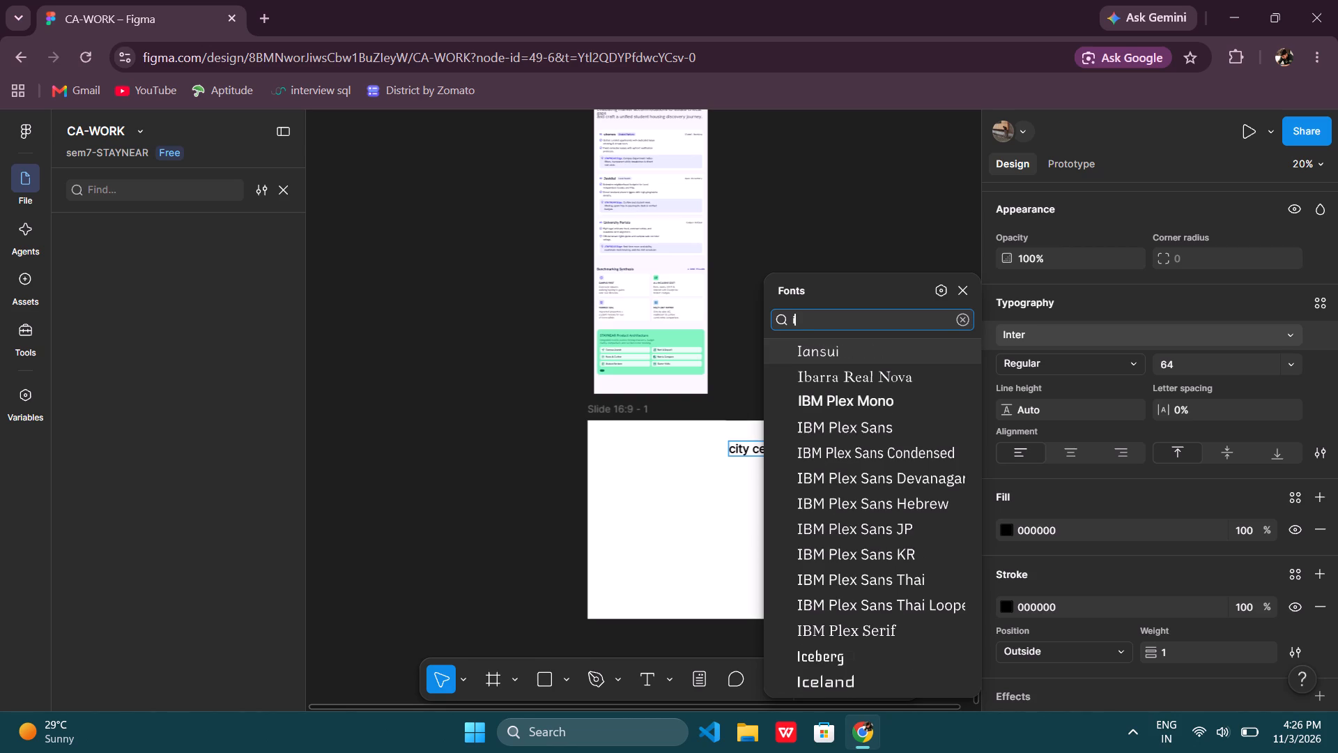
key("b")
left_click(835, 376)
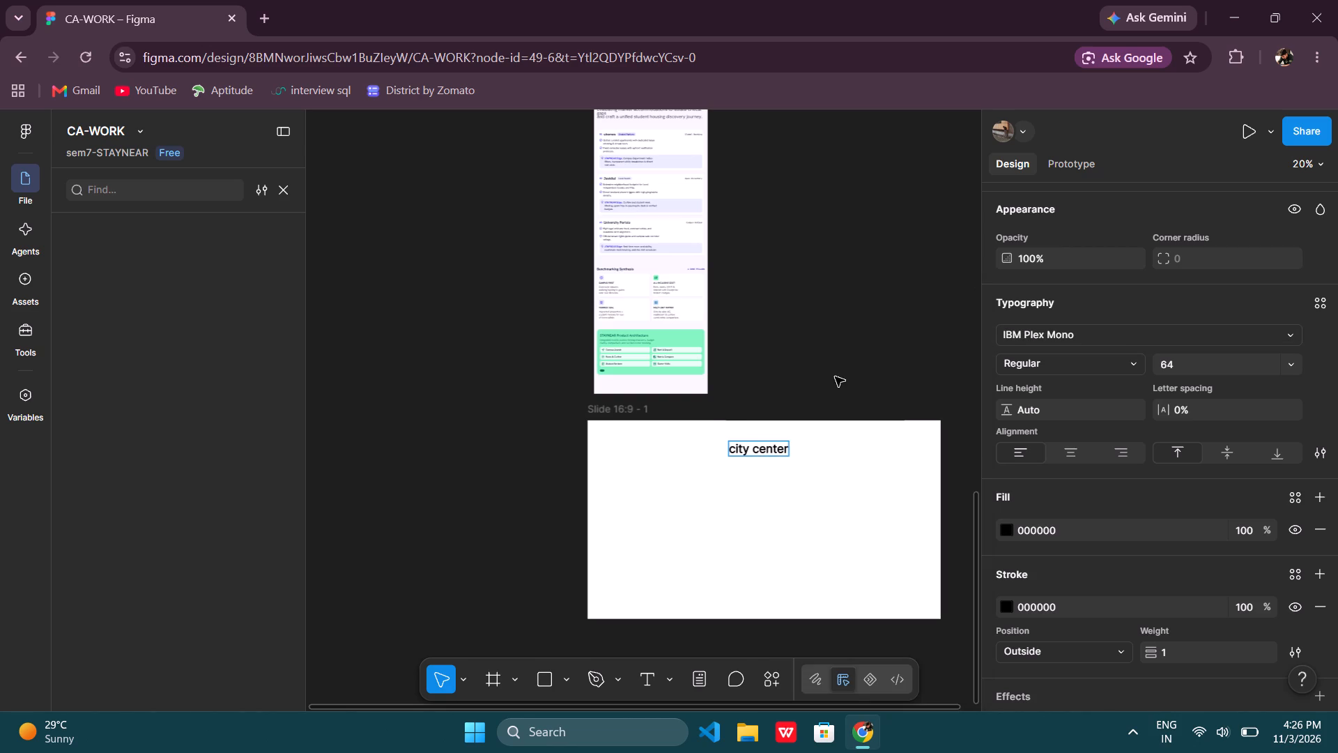
Set the font of the whole "city center" text to Inria Serif, keeping the text selected.
left_click_drag(787, 452, 723, 432)
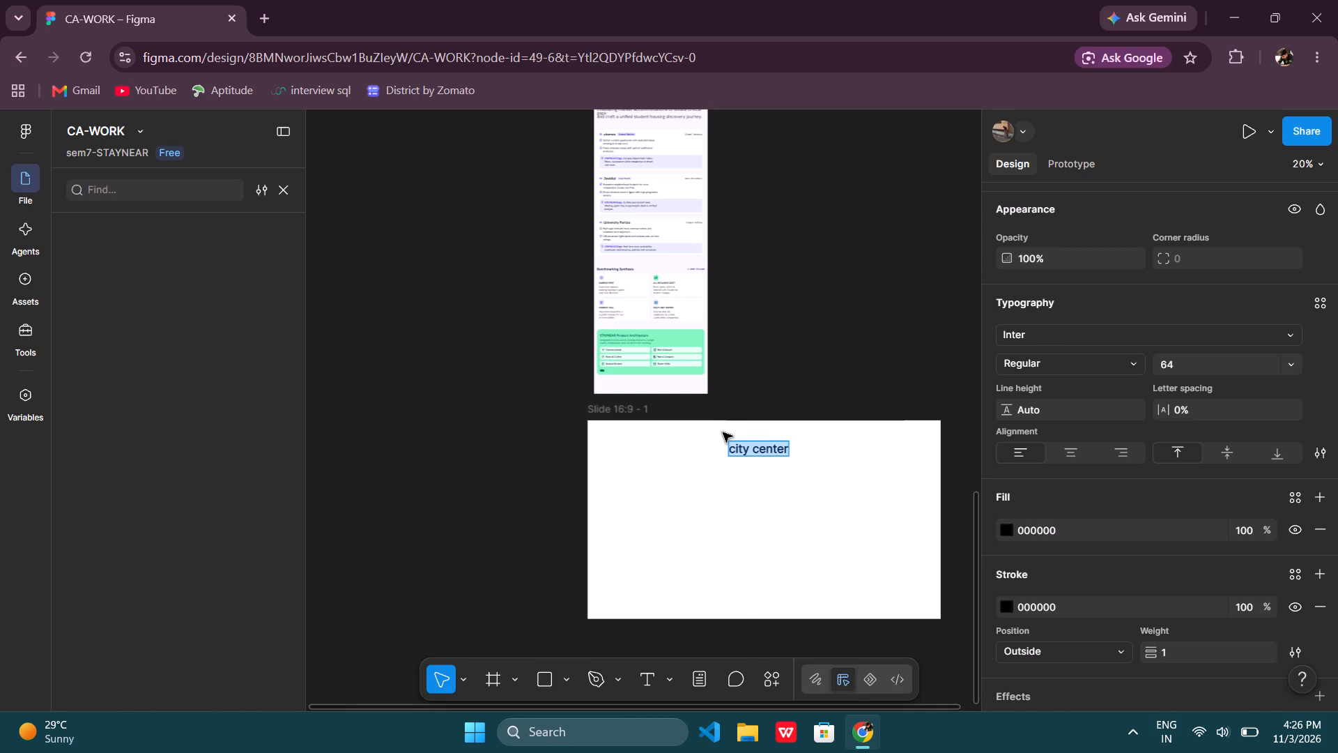
double_click(1063, 332)
left_click(905, 384)
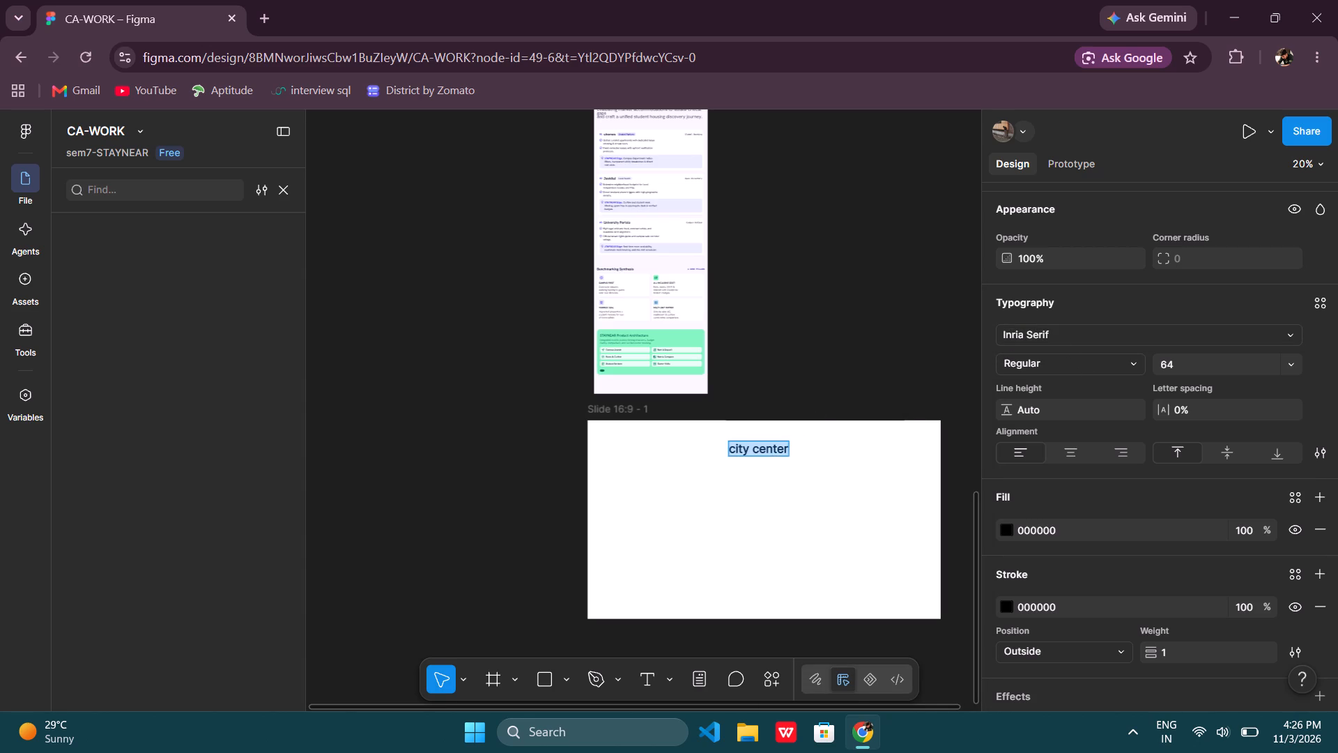
double_click(781, 448)
left_click_drag(732, 450, 803, 450)
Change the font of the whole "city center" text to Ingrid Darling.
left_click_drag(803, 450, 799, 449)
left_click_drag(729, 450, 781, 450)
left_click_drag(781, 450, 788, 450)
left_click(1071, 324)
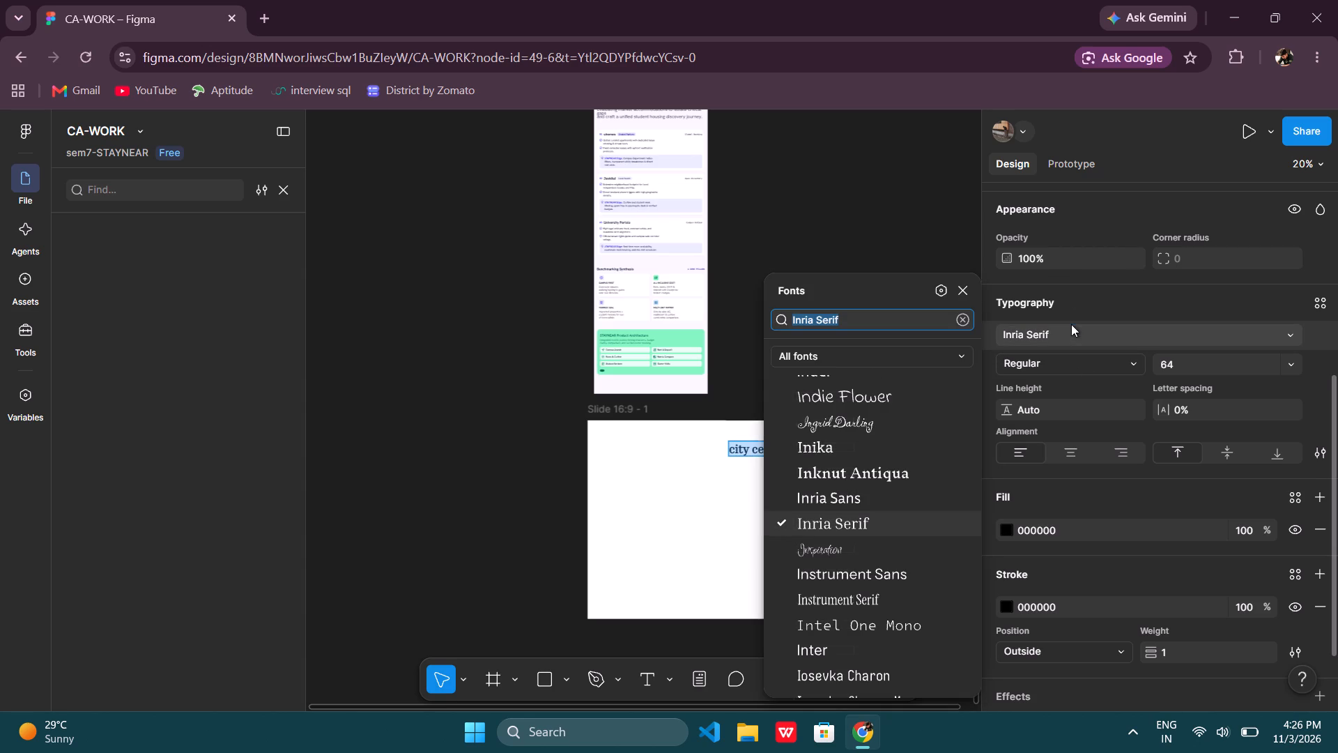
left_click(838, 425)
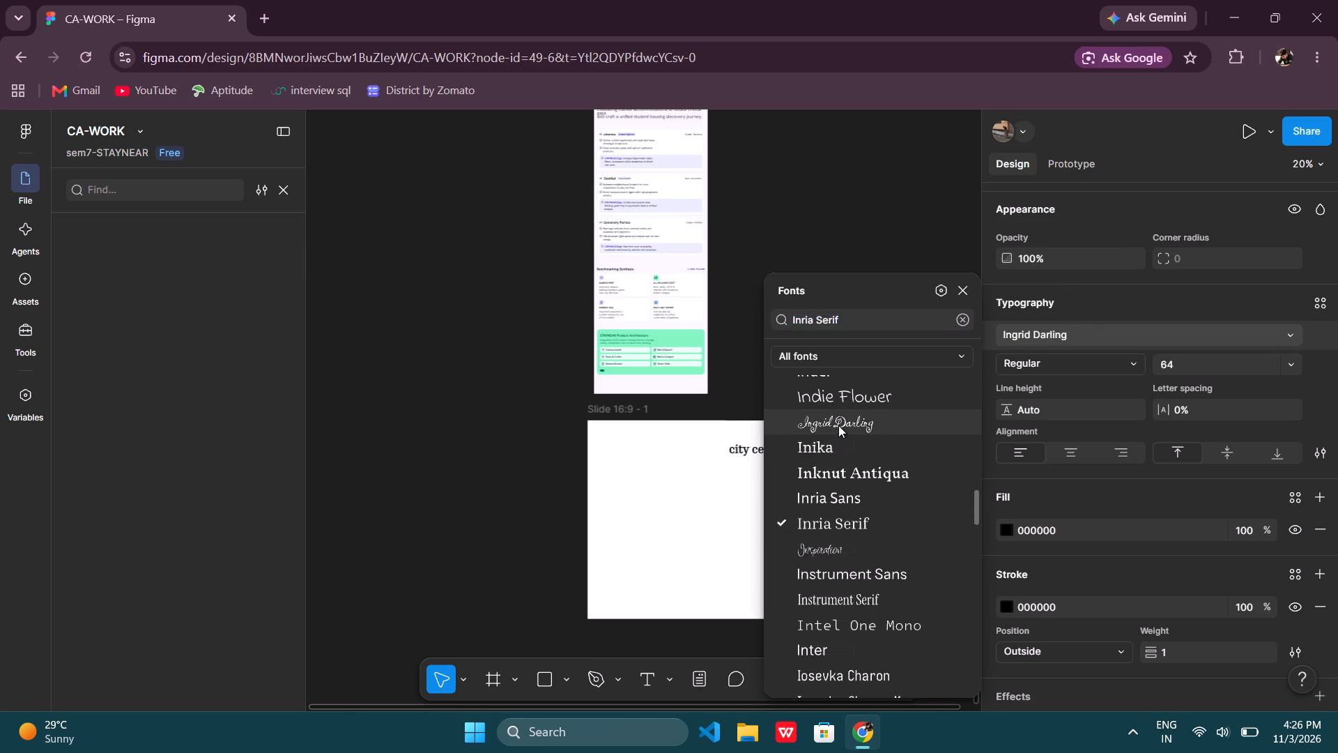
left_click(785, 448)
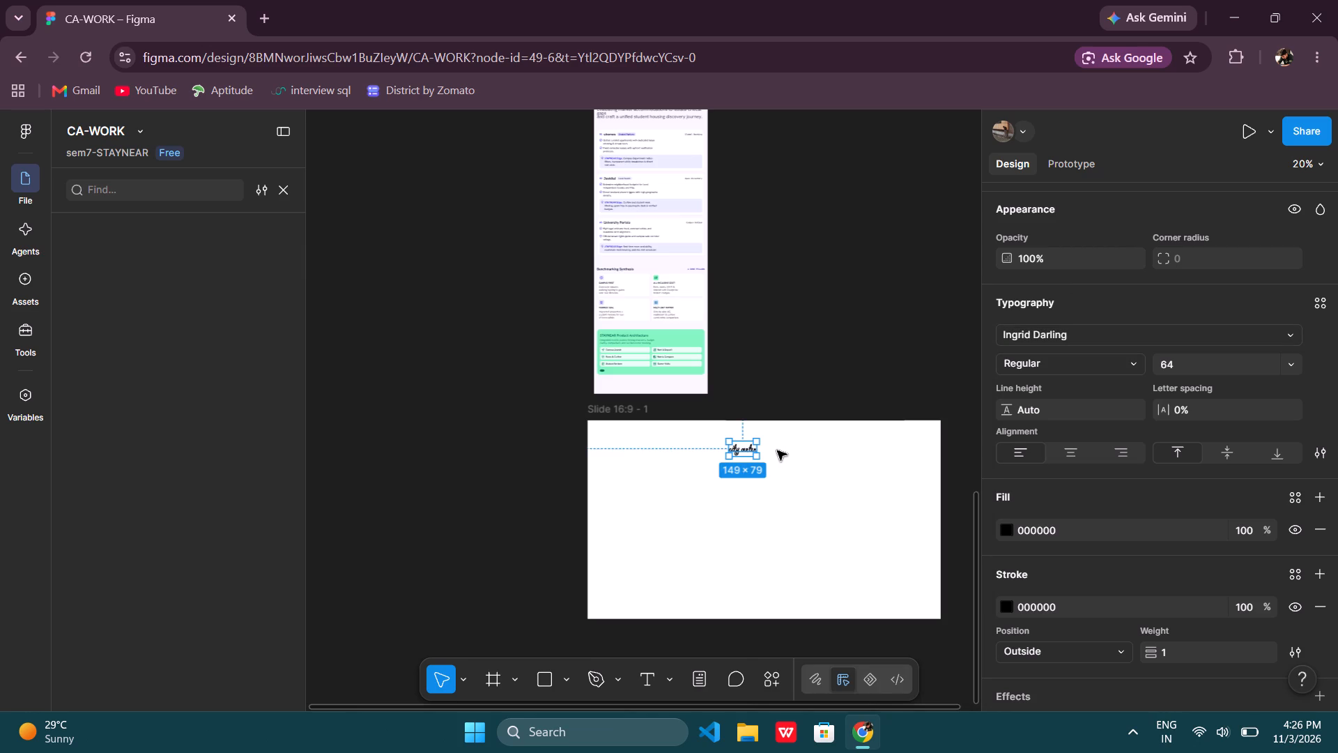
Set the font of the whole "city center" text to Inknut Antiqua and leave the text deselected.
double_click(742, 451)
left_click(1040, 330)
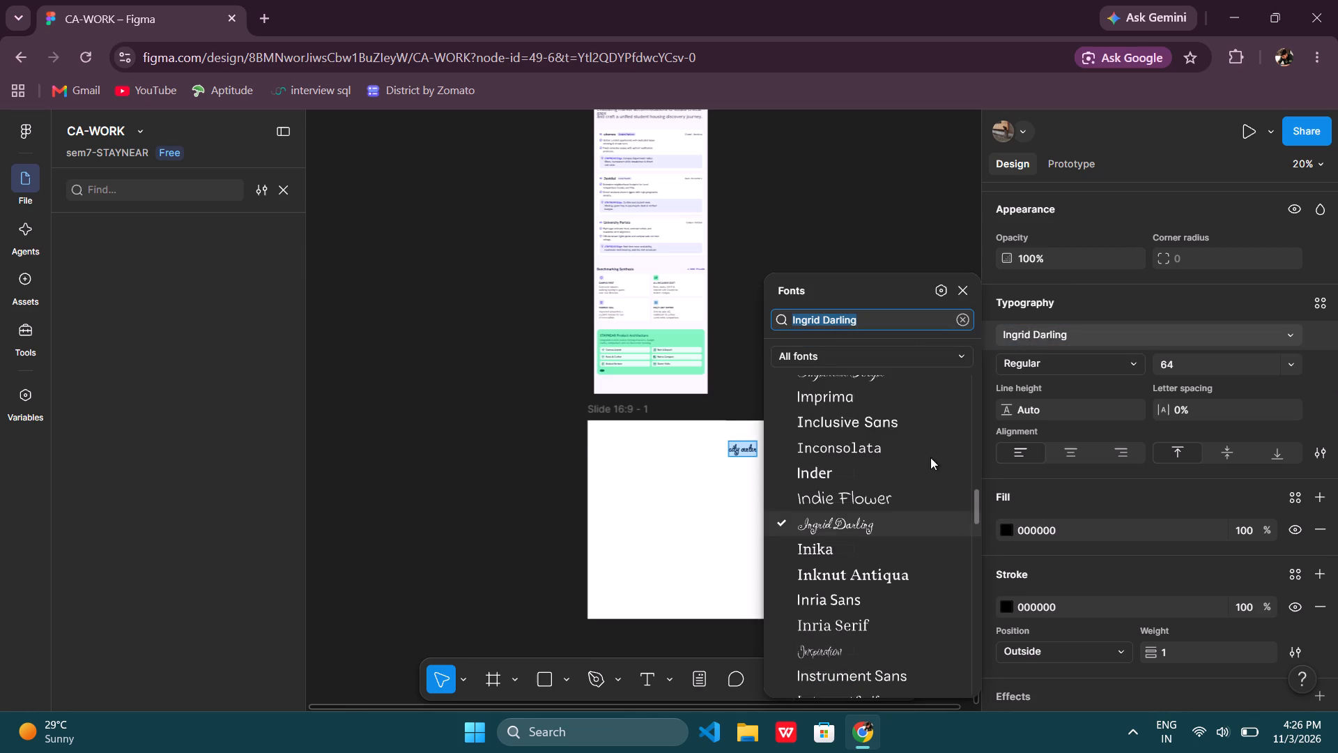
left_click(859, 579)
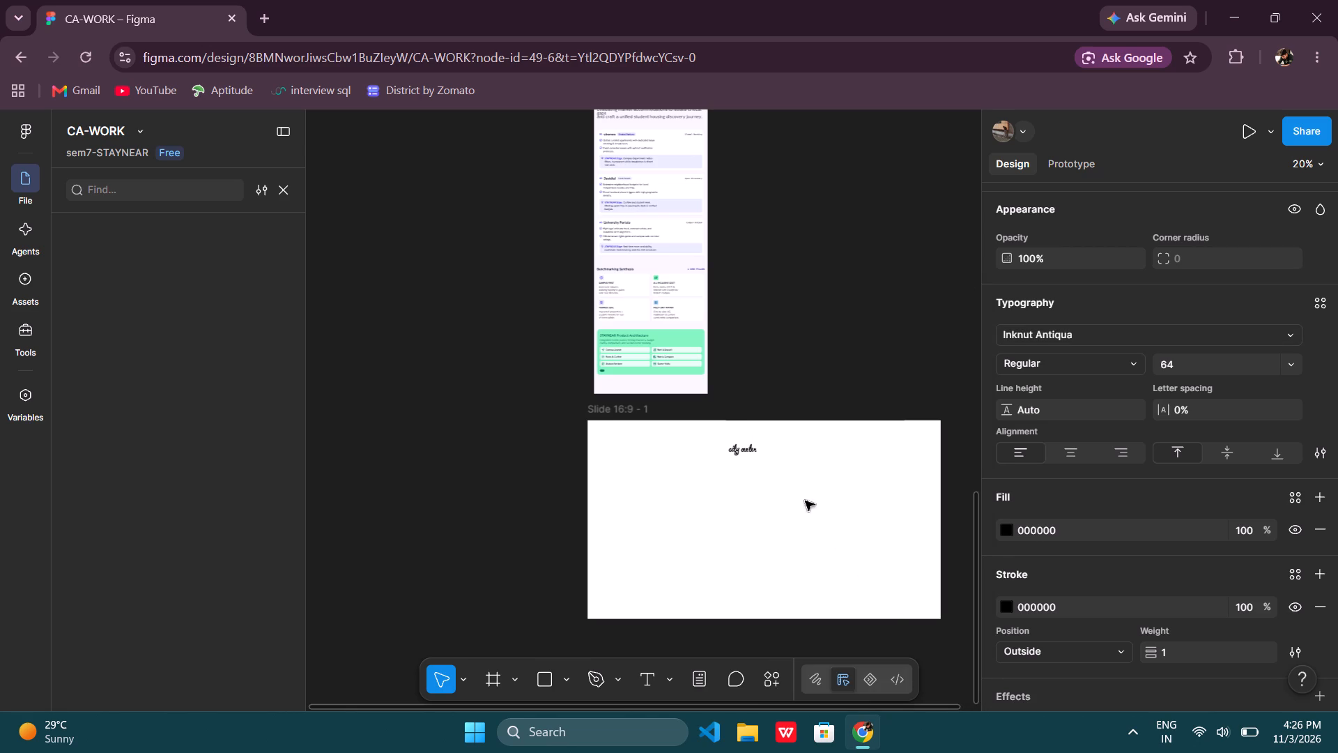
double_click(748, 446)
double_click(748, 446)
left_click(829, 427)
left_click(810, 459)
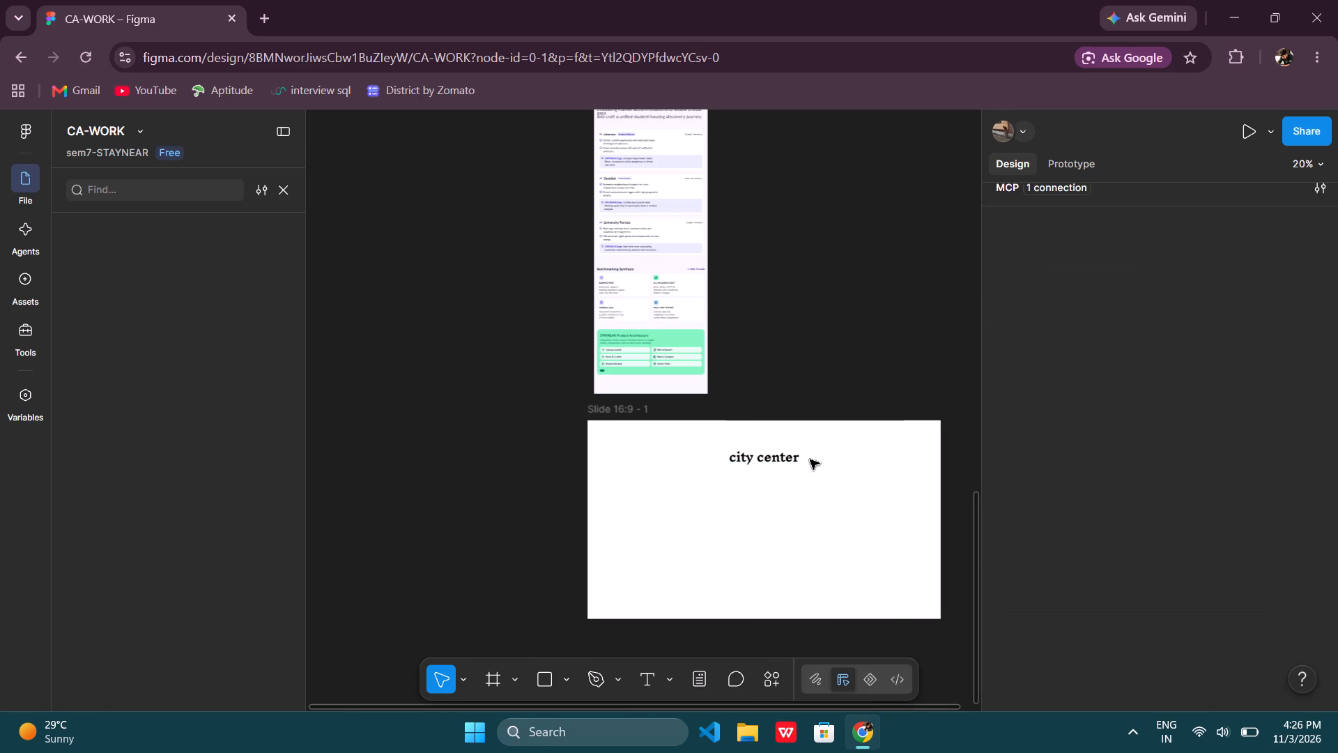
Move the "city center" text up to the top edge of the Slide 16:9 frame, at X 769, Y 0.
left_click_drag(776, 455, 776, 438)
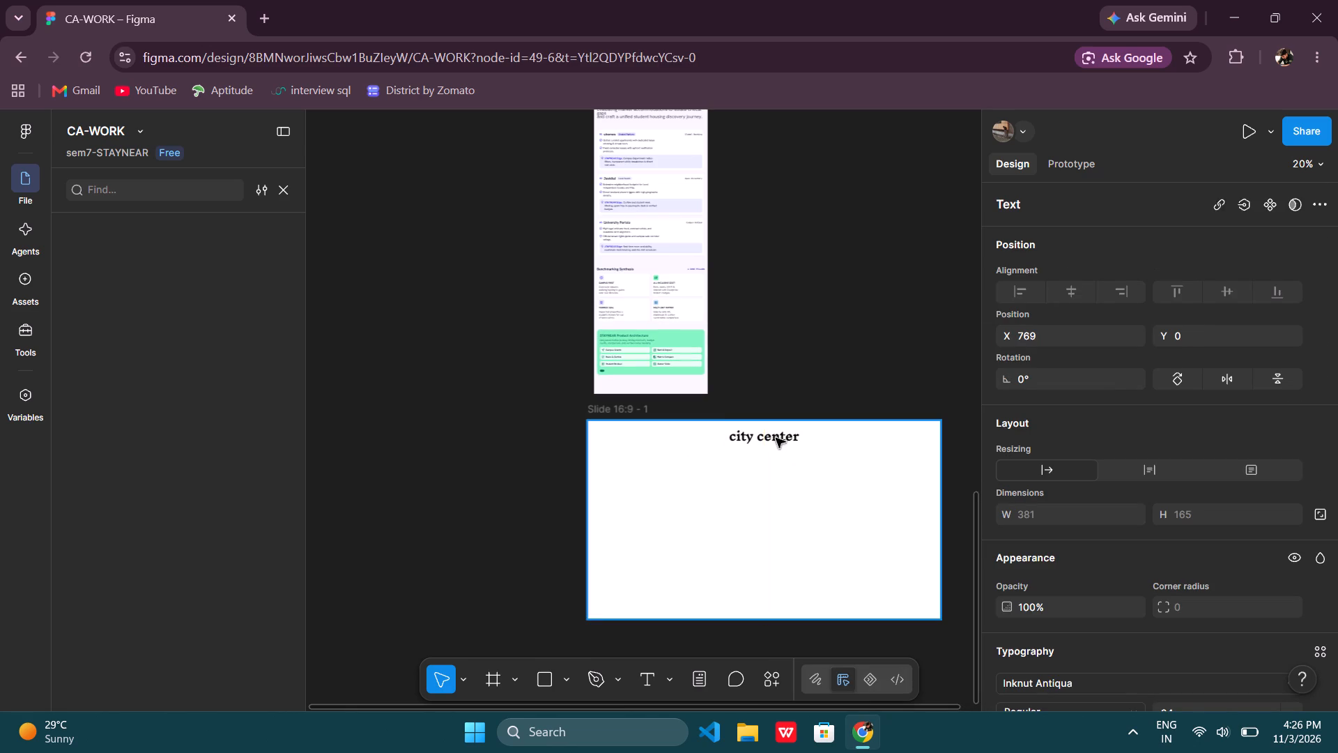
left_click_drag(776, 438, 776, 437)
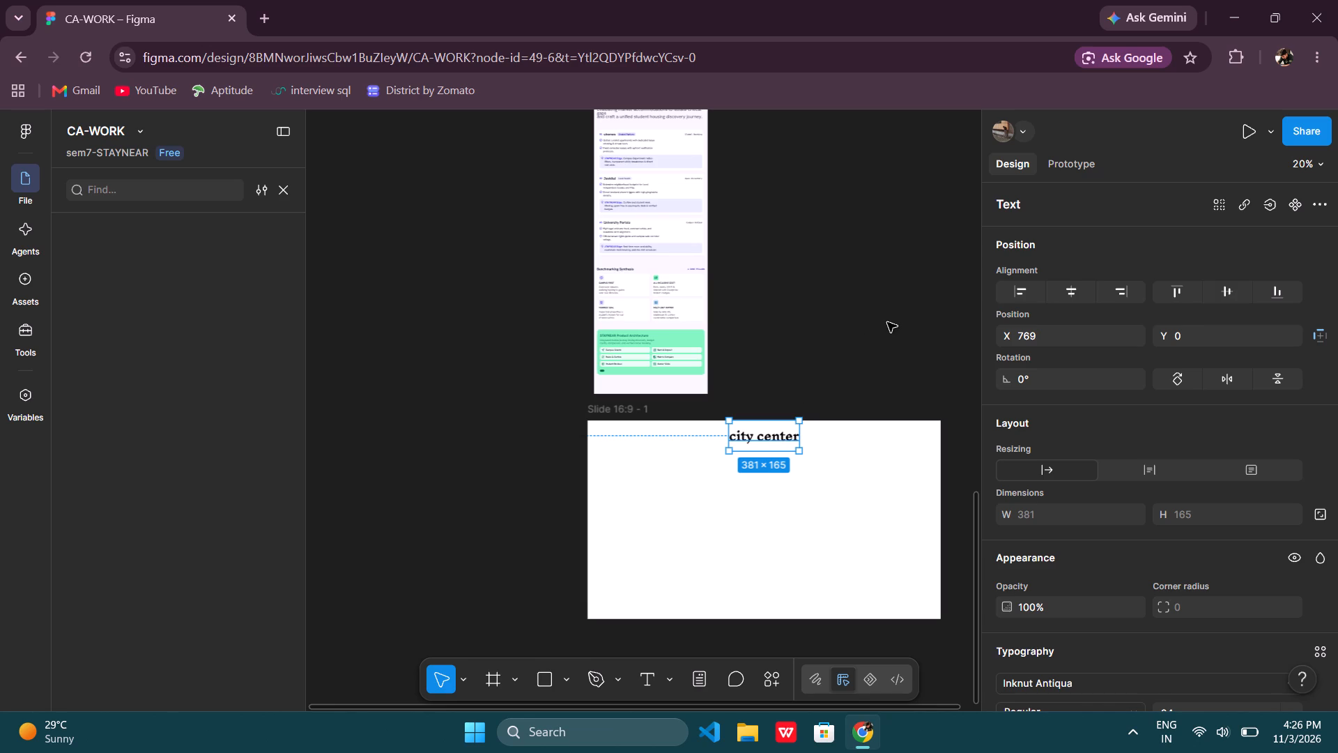
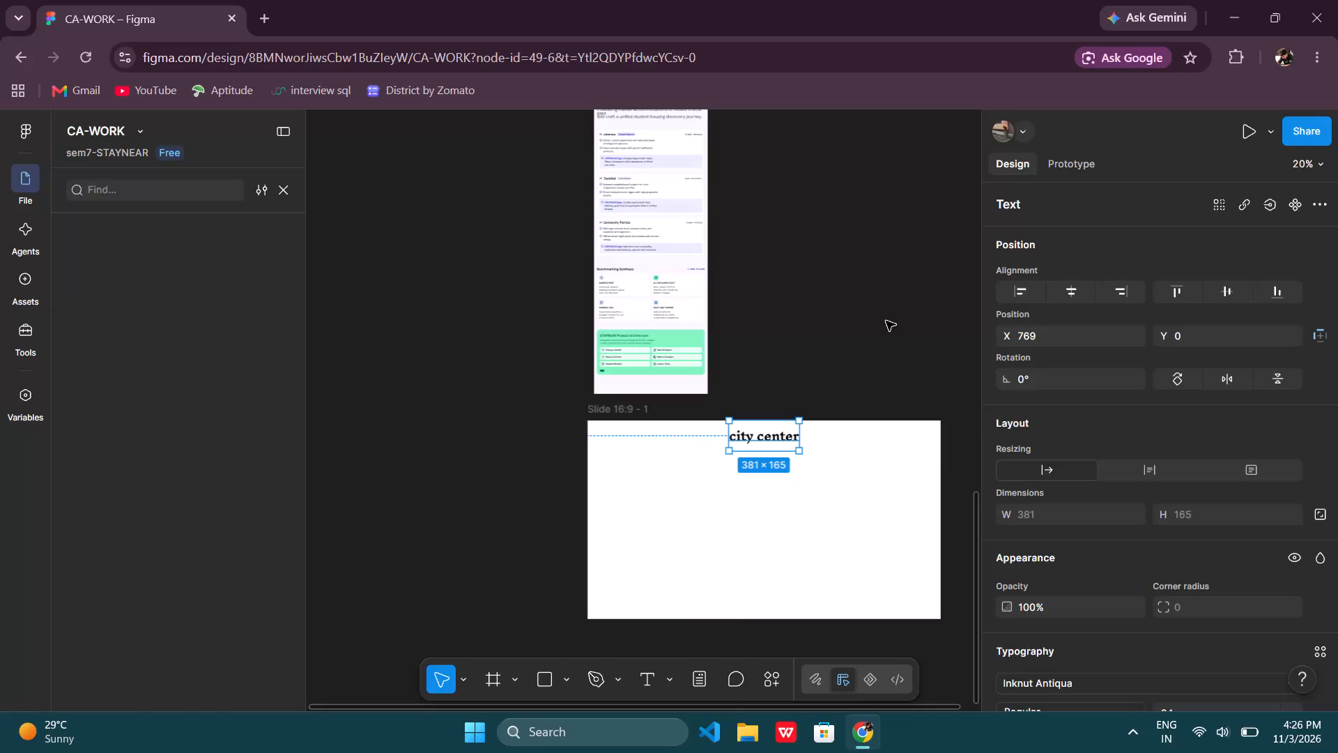
Delete the blank iPad Pro 11" frame overlapping the BRAINSTORMING frame.
left_click(944, 340)
scroll(824, 323, "up", 5)
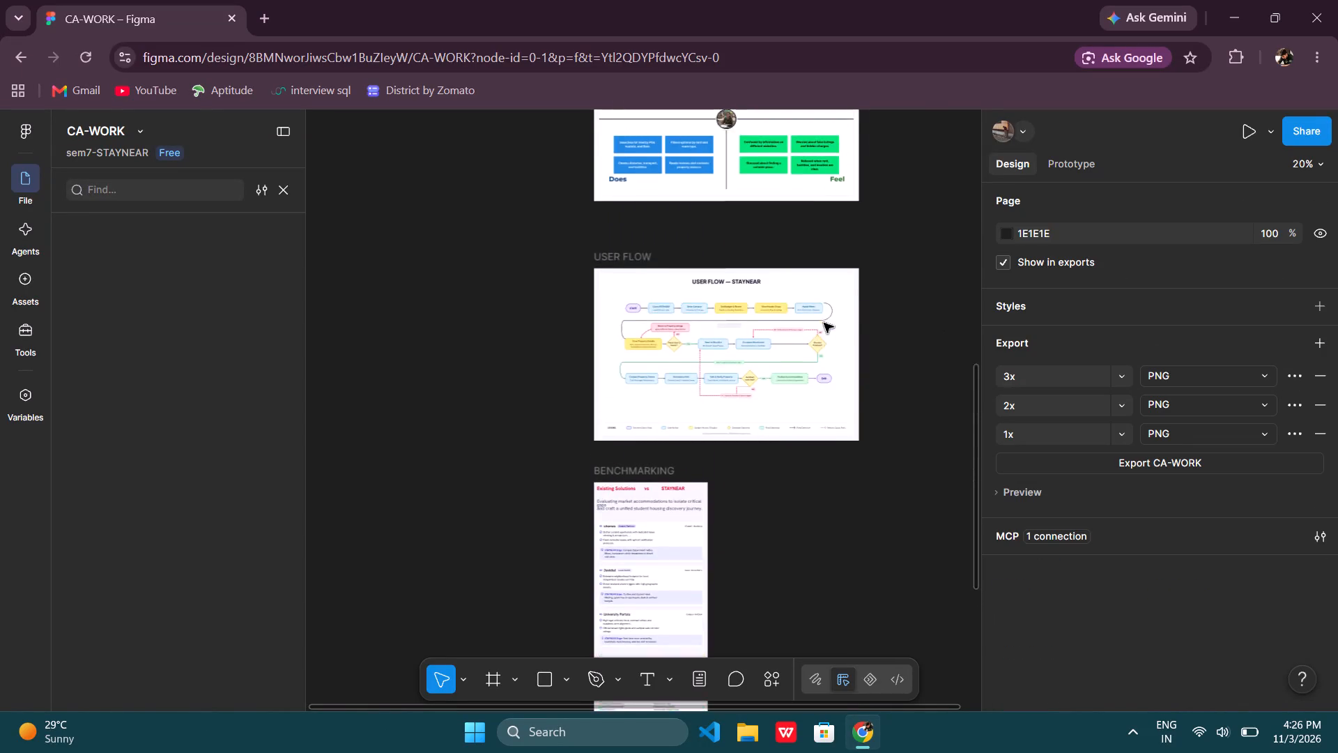
scroll(824, 323, "up", 3)
left_click(890, 314)
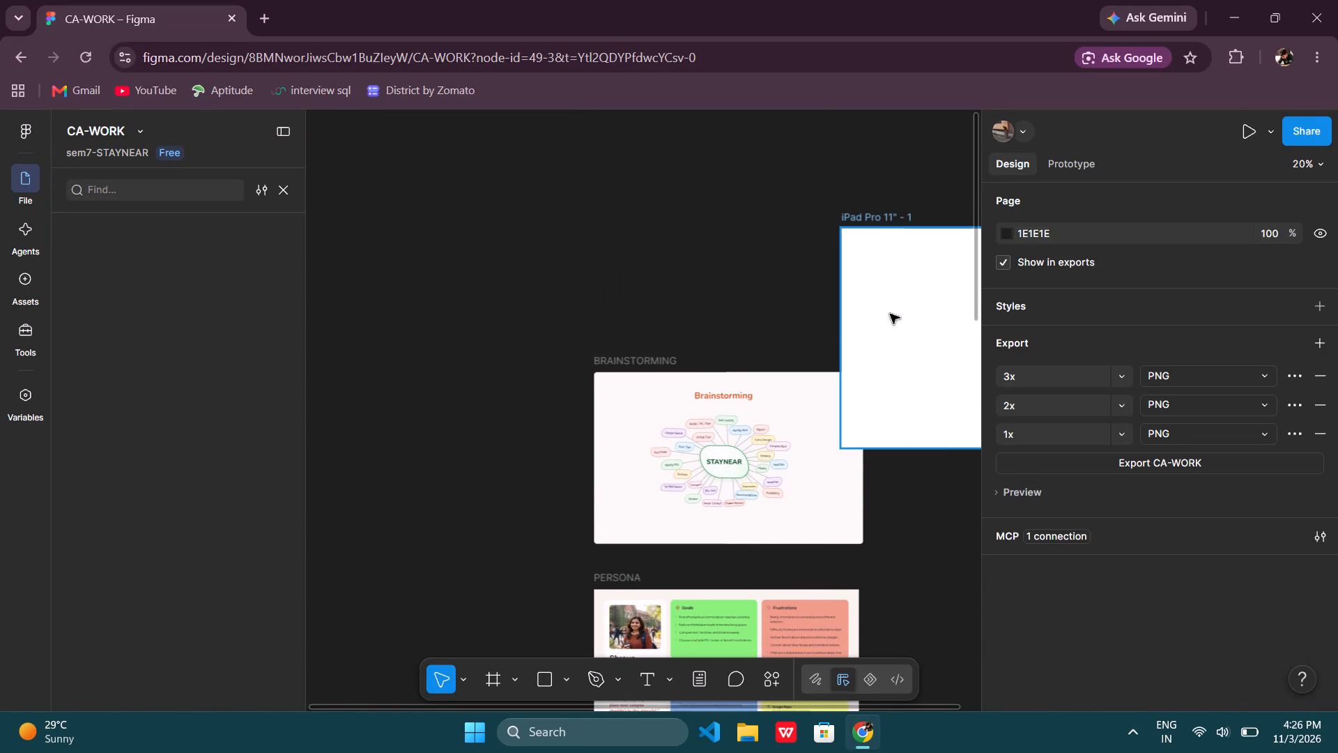
key("Delete")
Set the font weight of the whole "city center" text on the Slide 16:9 frame to Bold.
scroll(890, 314, "down", 2)
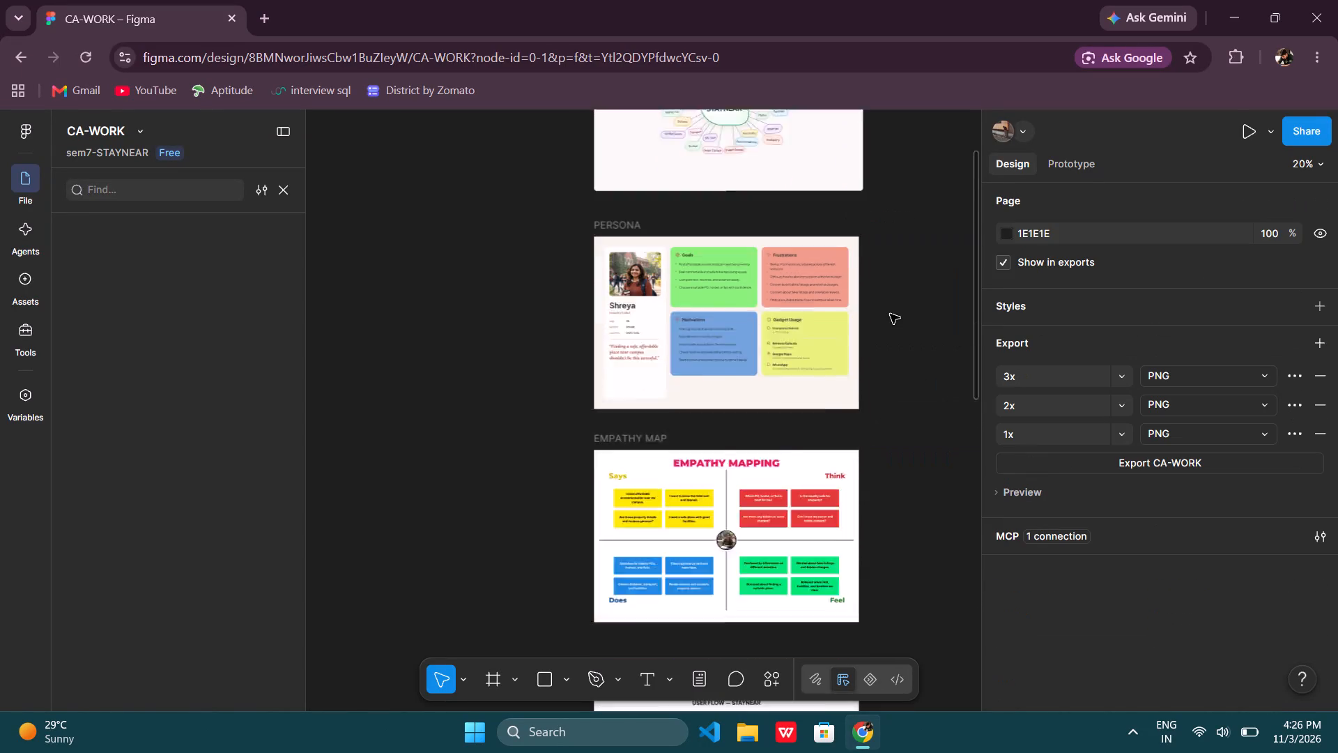
scroll(890, 314, "down", 6)
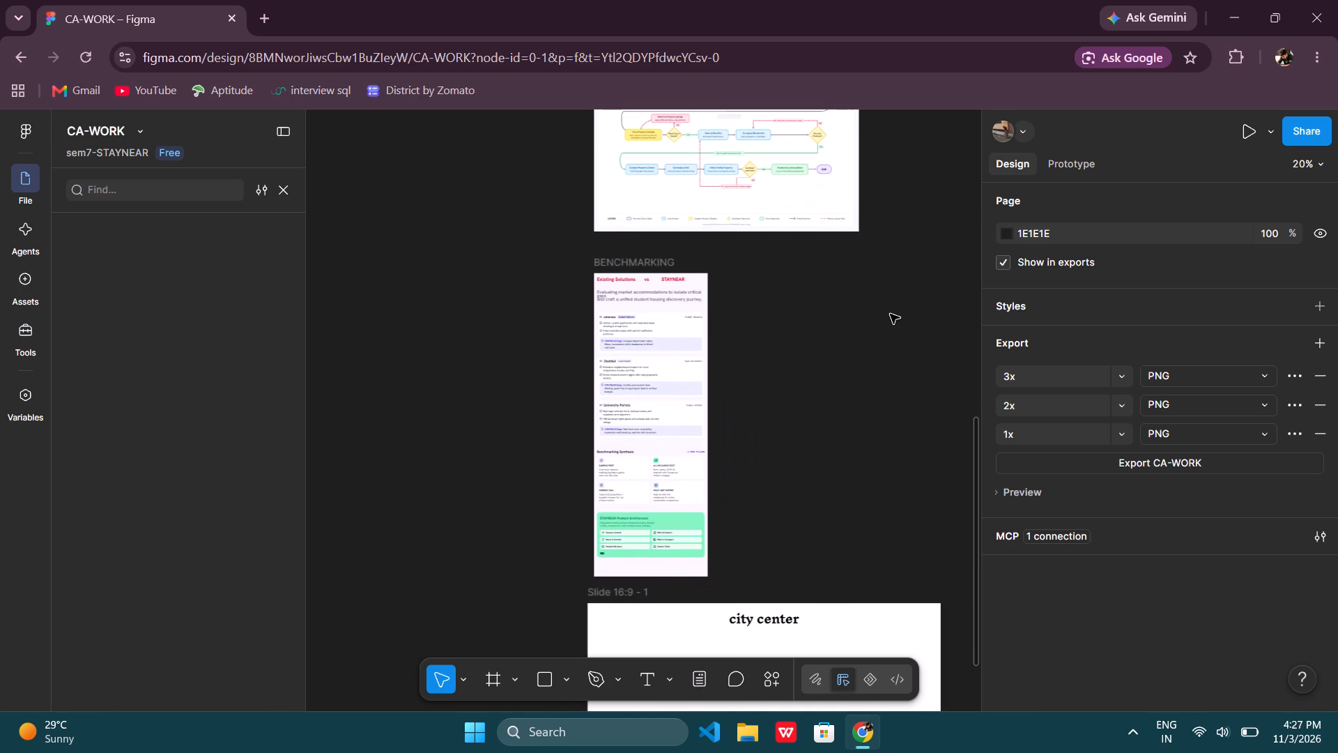
scroll(890, 314, "down", 3)
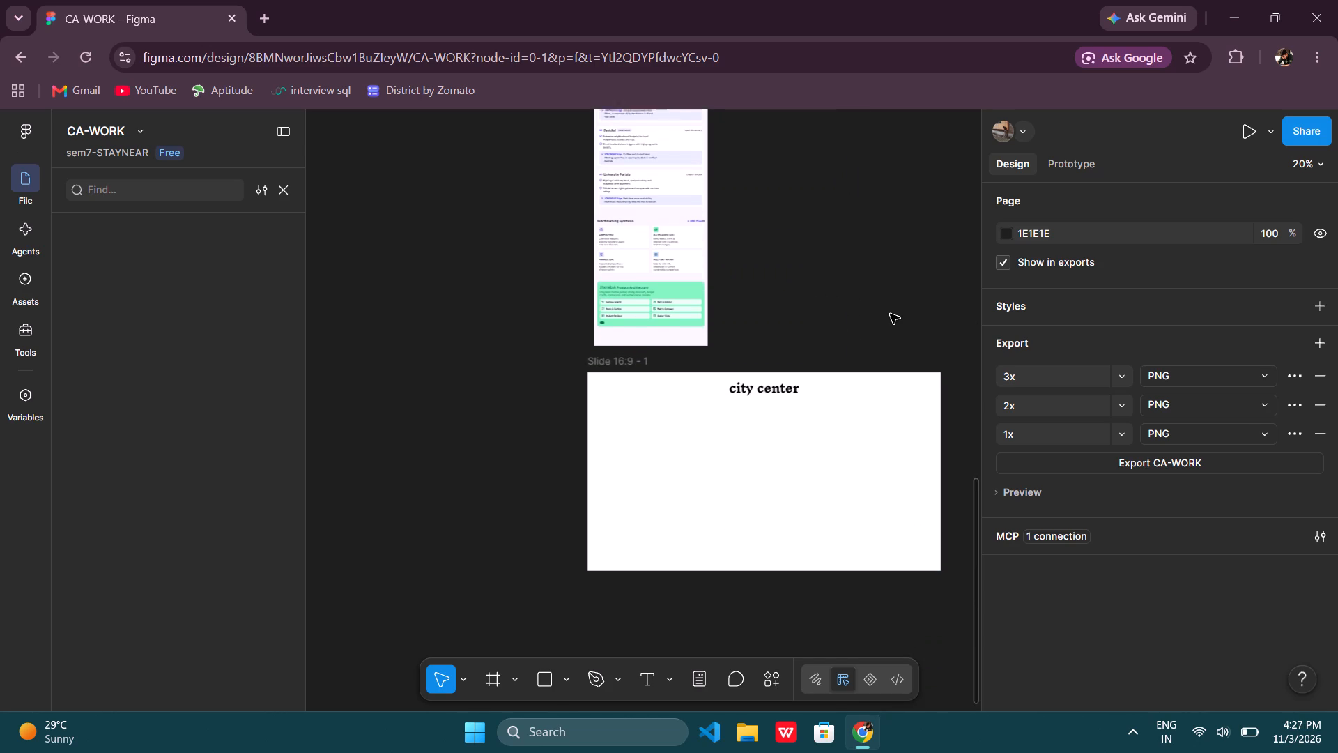
scroll(890, 314, "down", 2)
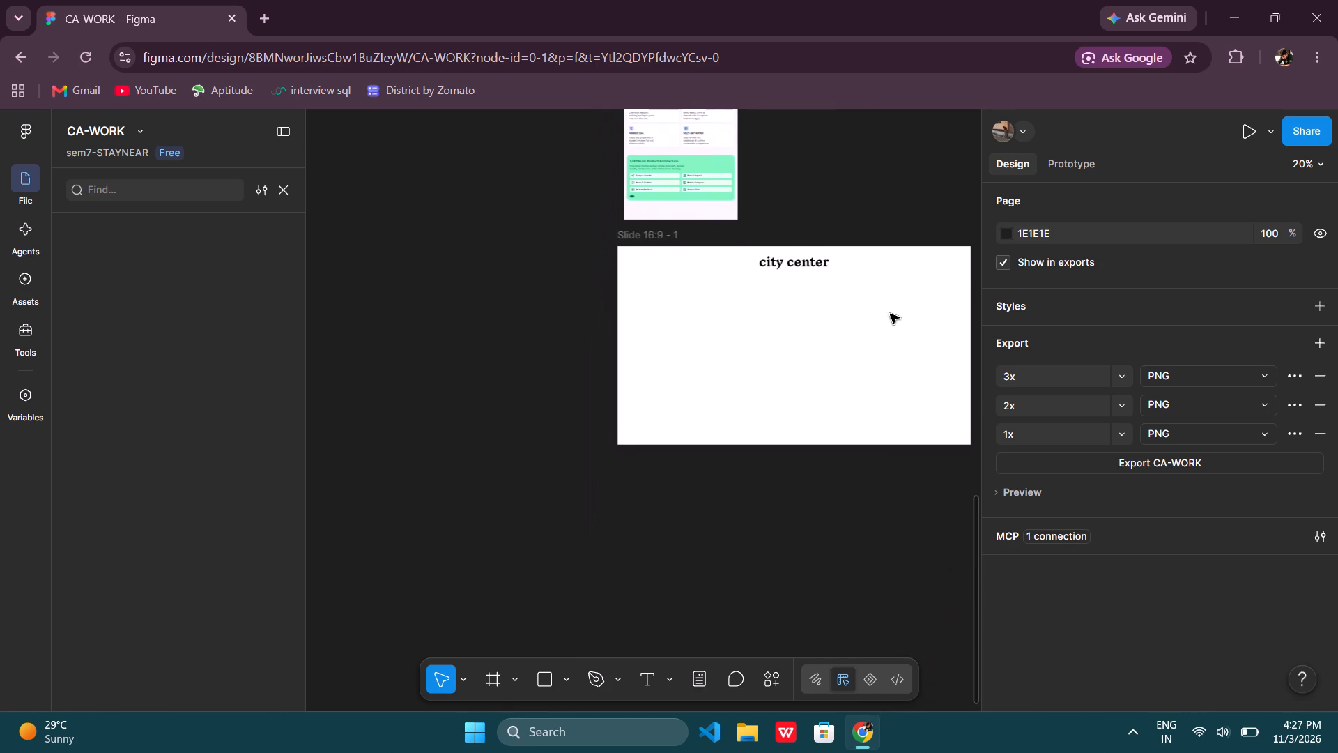
scroll(890, 314, "down", 1)
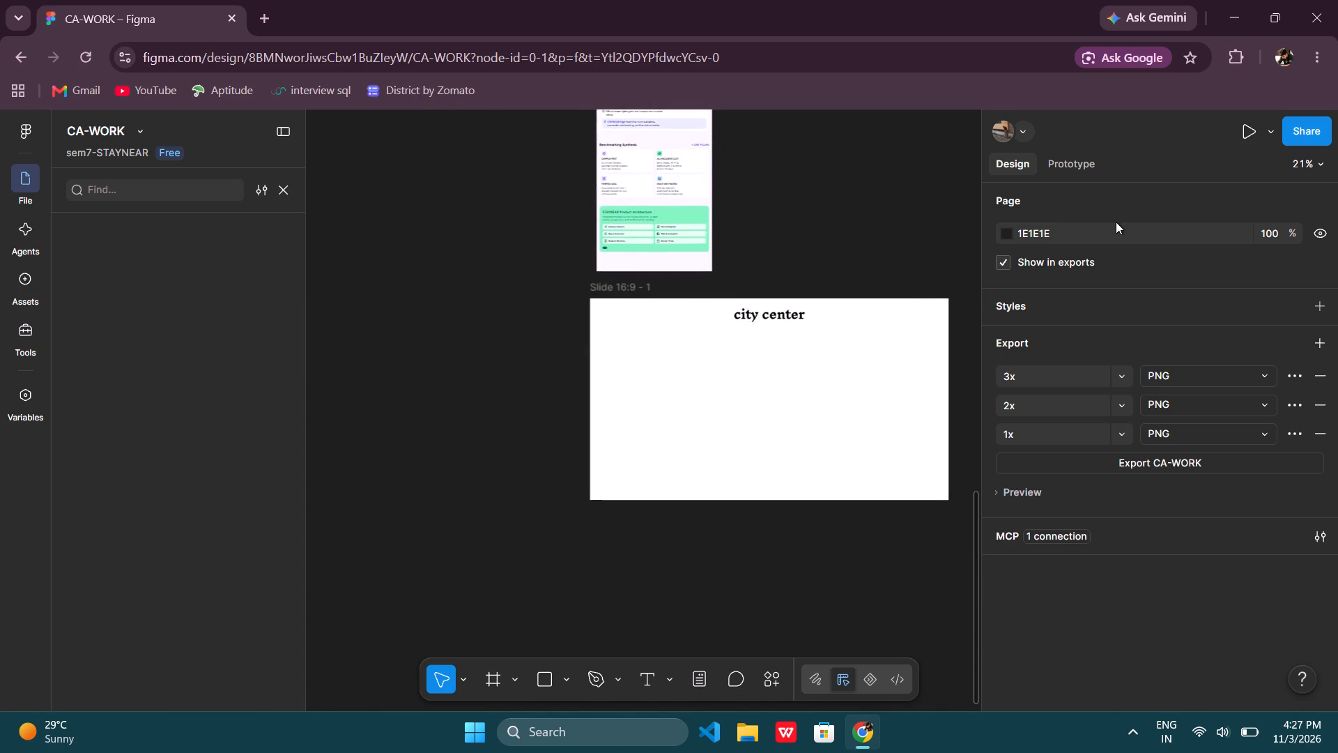
double_click(1077, 258)
scroll(1077, 258, "up", 2)
double_click(780, 312)
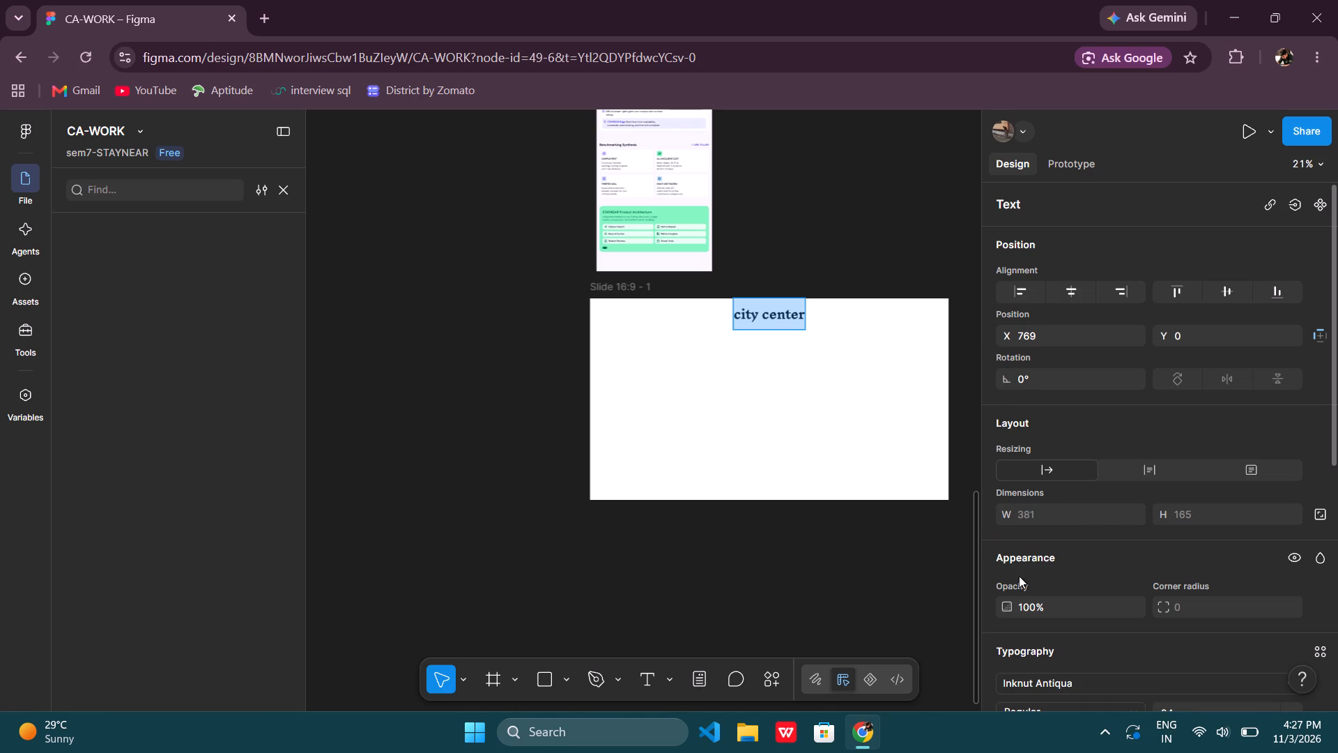
scroll(1020, 585, "down", 4)
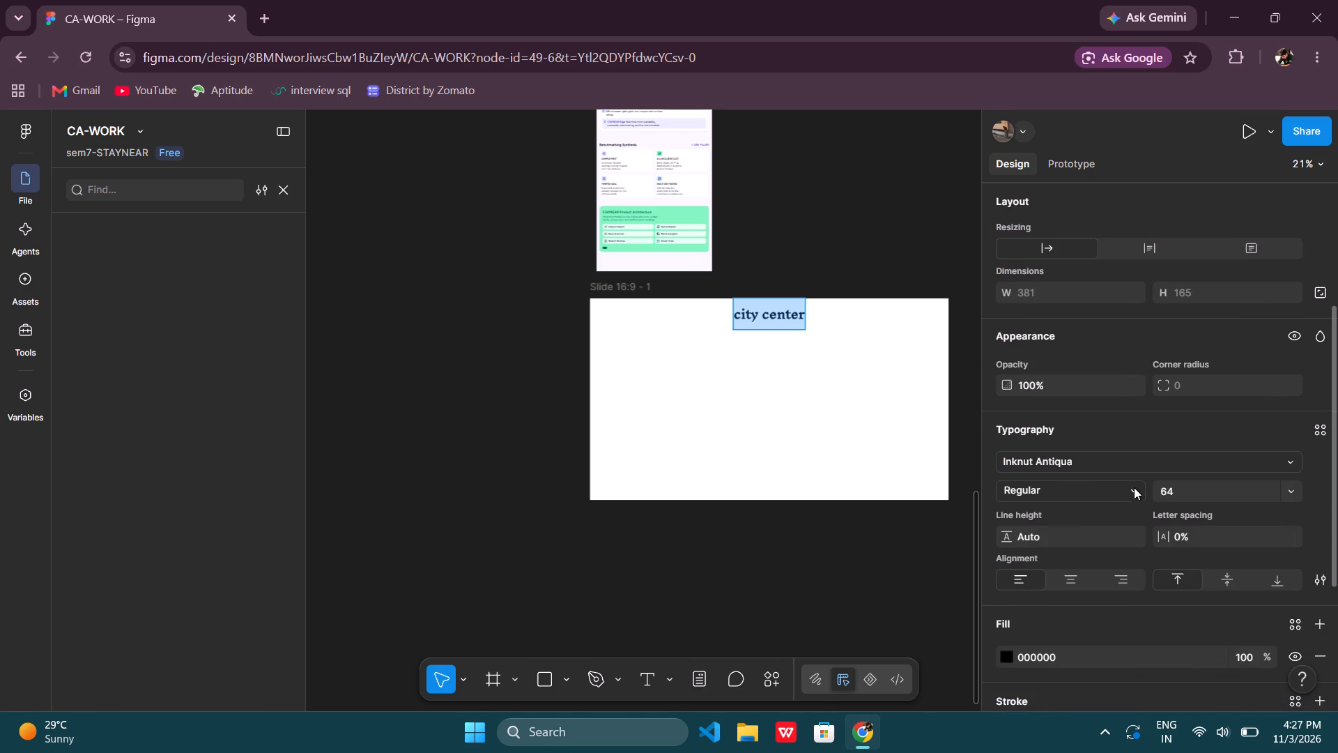
left_click(1131, 484)
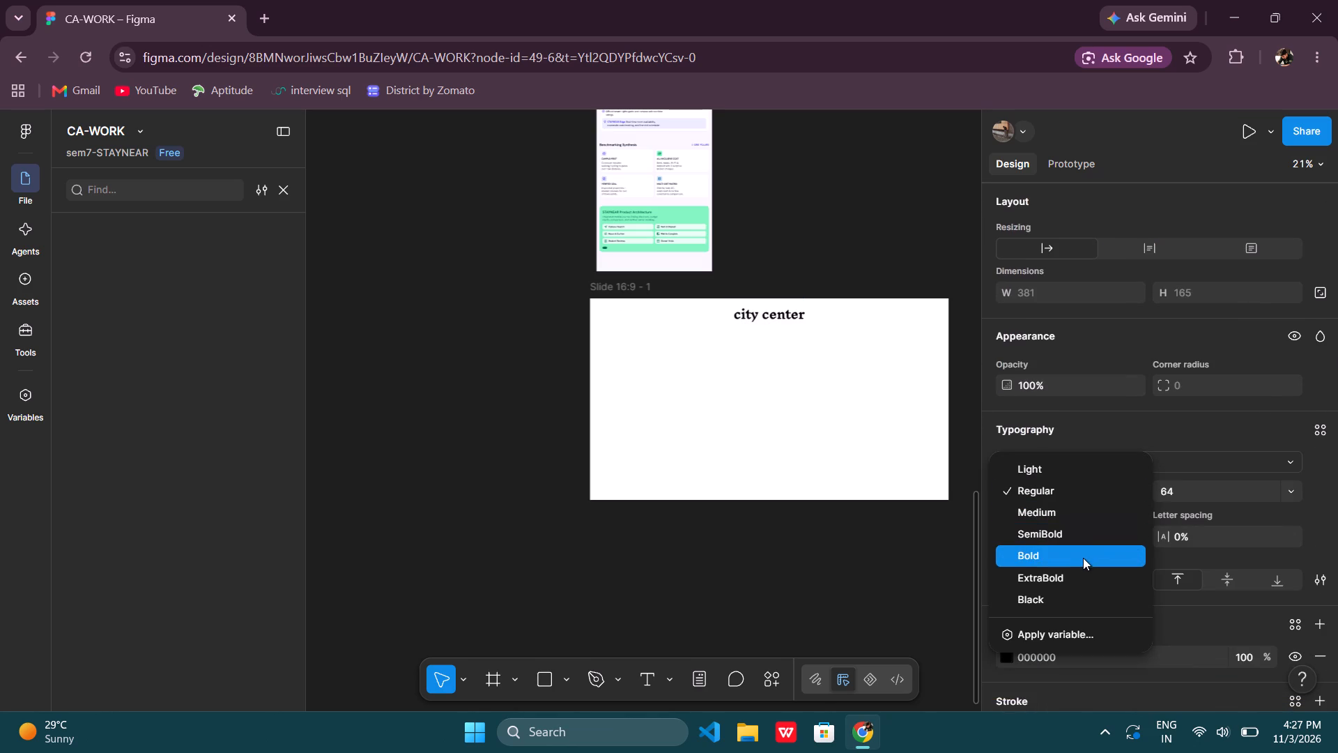
left_click(1075, 555)
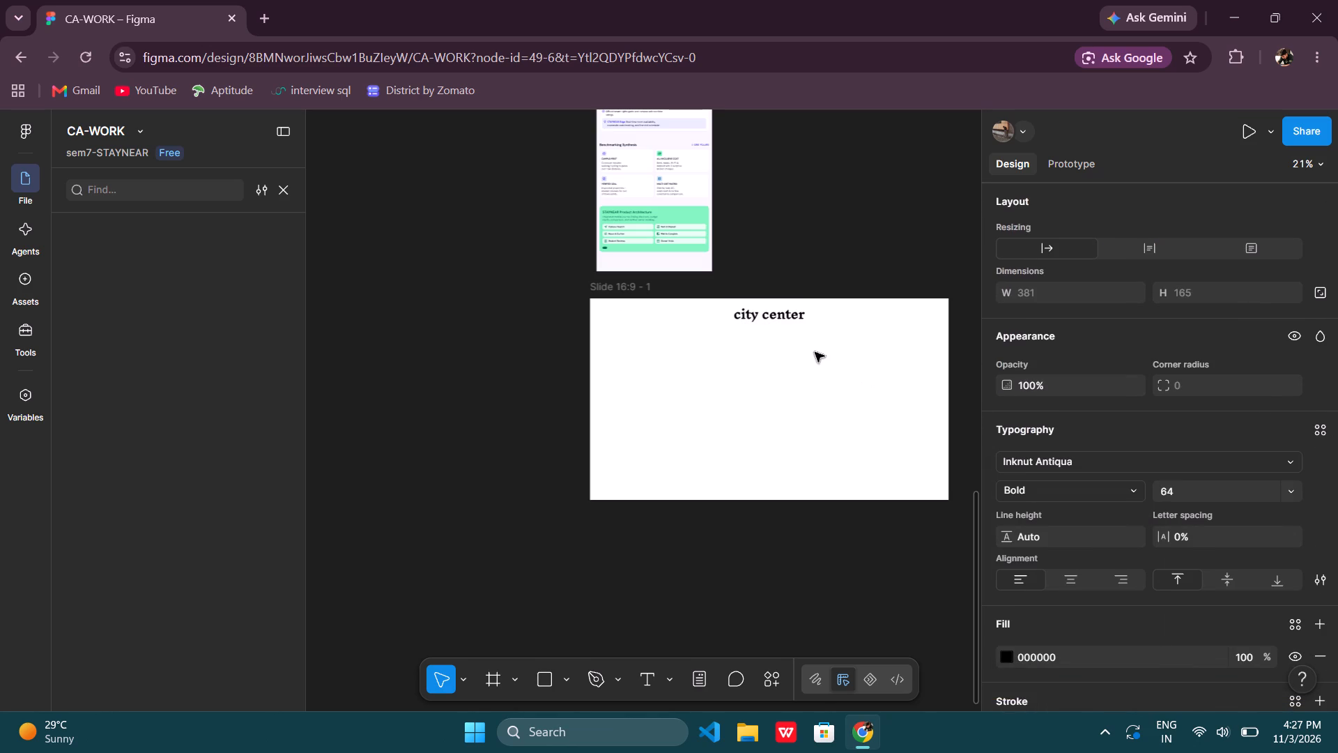
Move the "city center" text slightly down from the frame's top edge, centred horizontally at about X 760, Y 39.
double_click(784, 317)
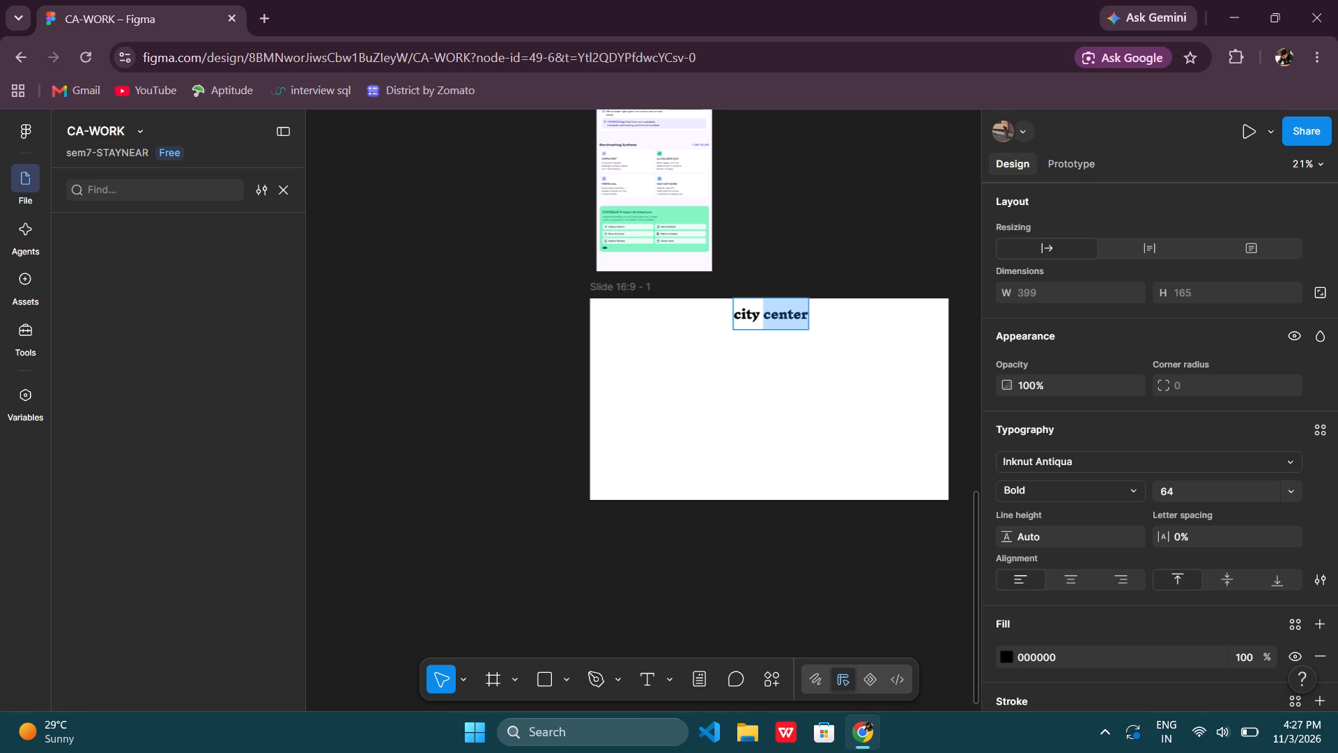
left_click(754, 311)
left_click(830, 349)
left_click_drag(782, 304, 782, 305)
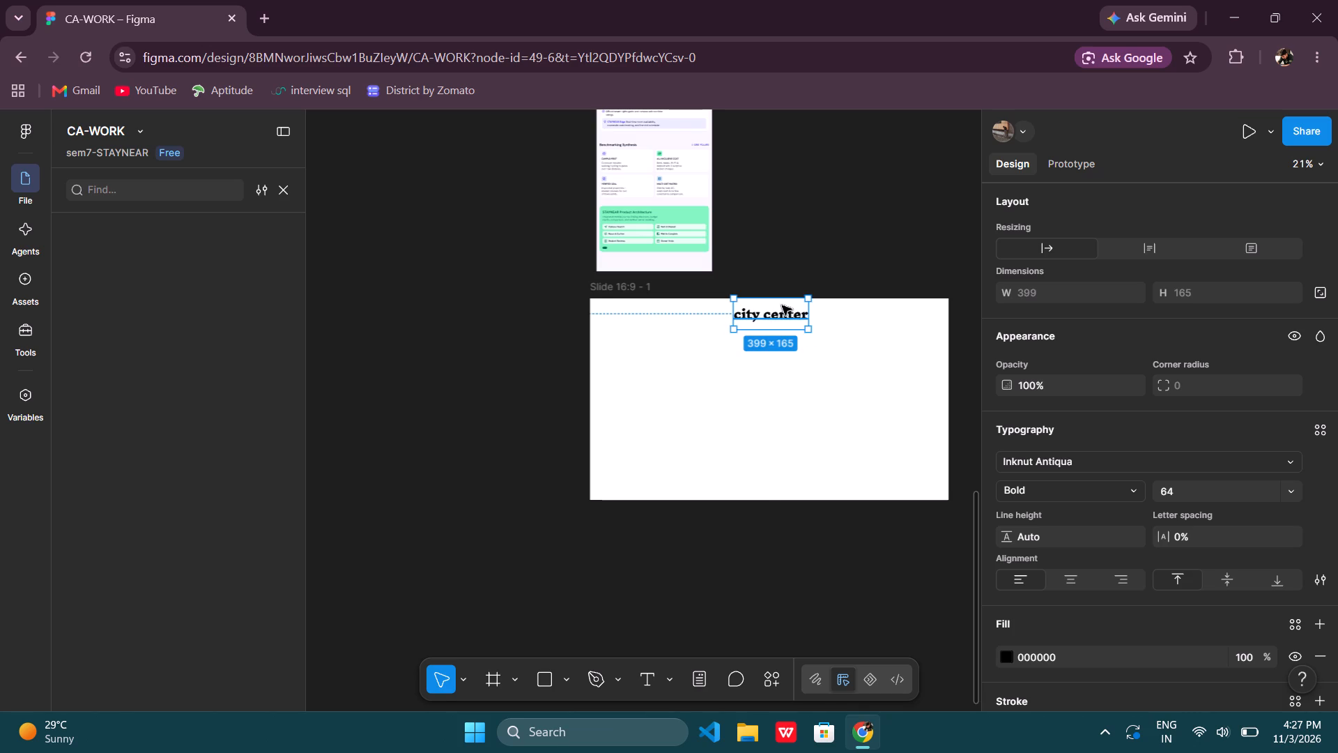
left_click_drag(782, 305, 782, 311)
Review the typography, fill and stroke settings of the "city center" text, leaving it deselected.
scroll(1031, 566, "down", 1)
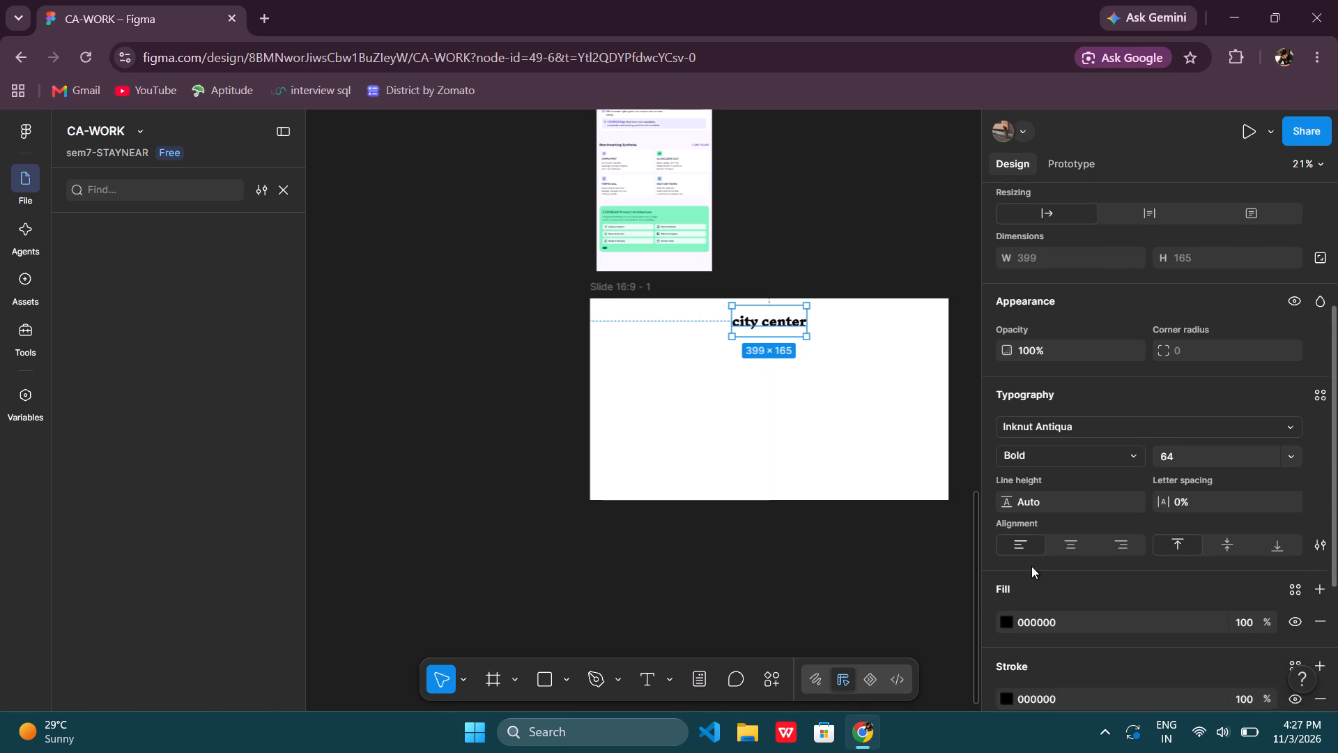
scroll(1031, 566, "down", 4)
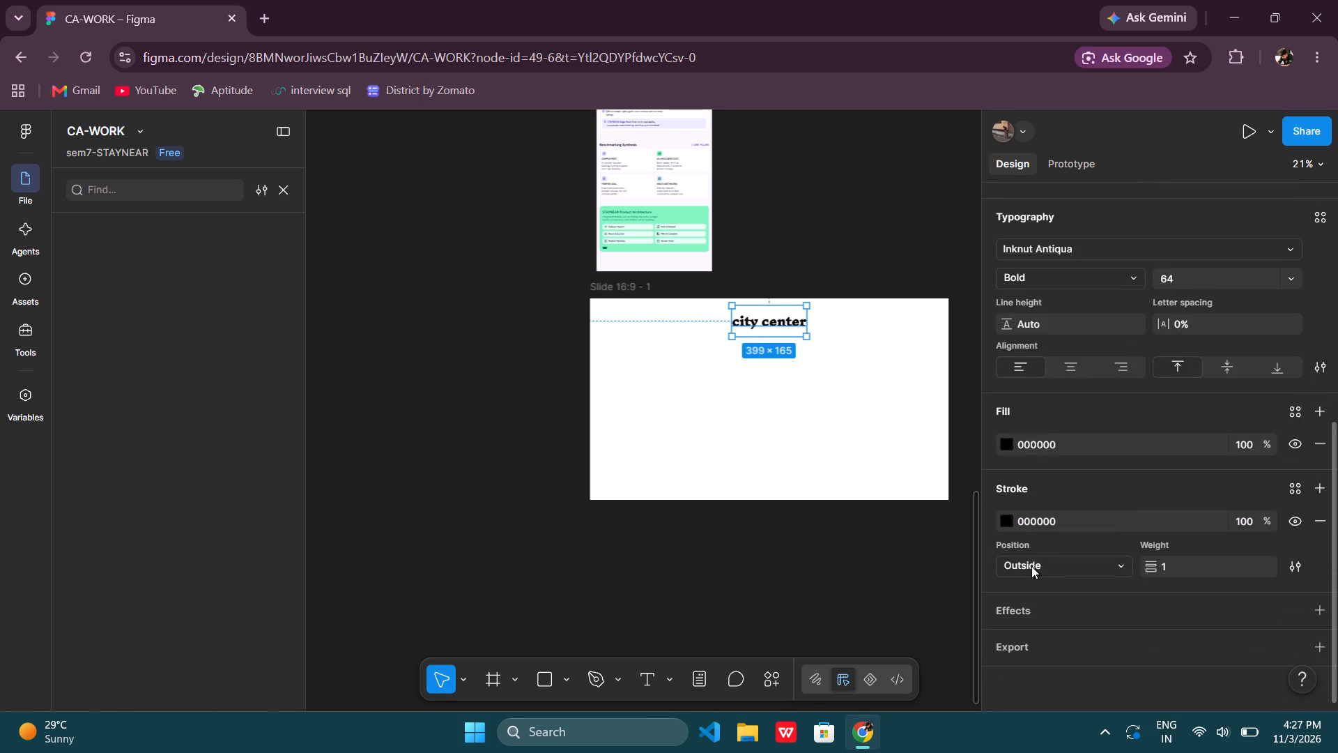
scroll(1031, 566, "down", 2)
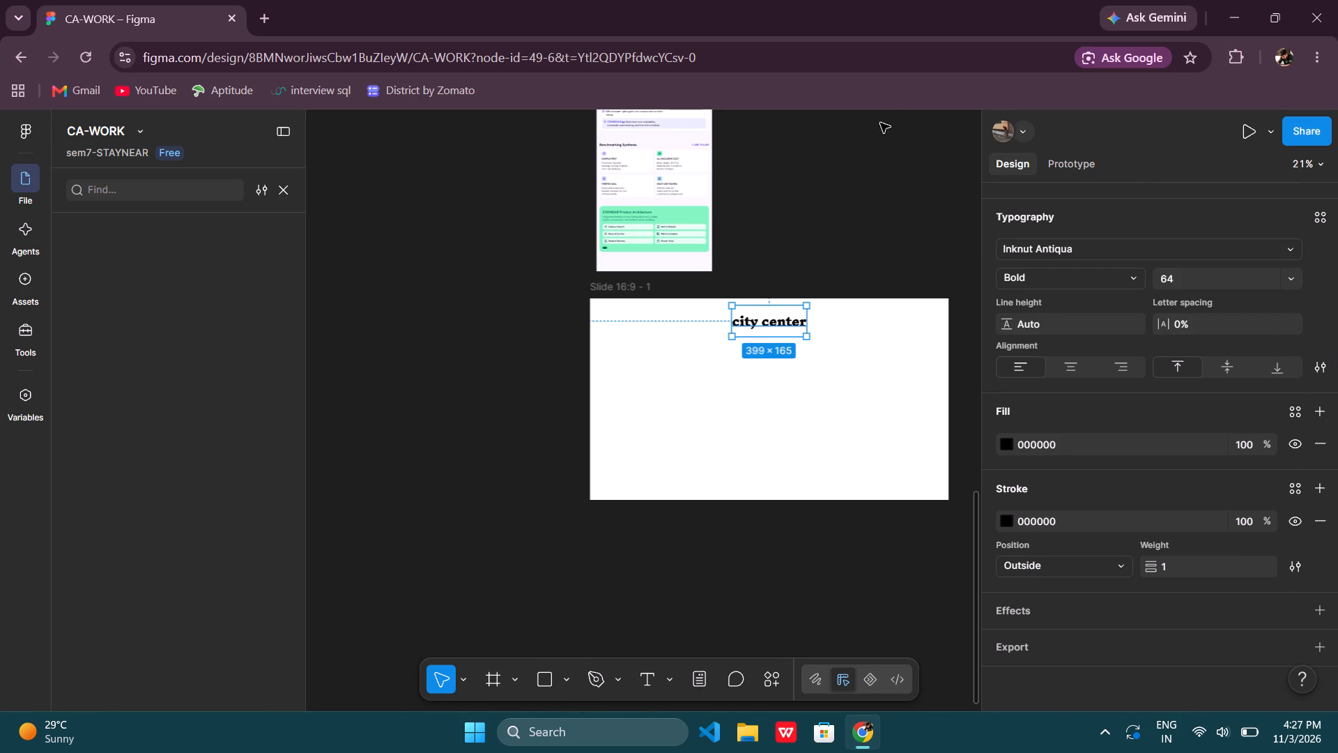
left_click(863, 246)
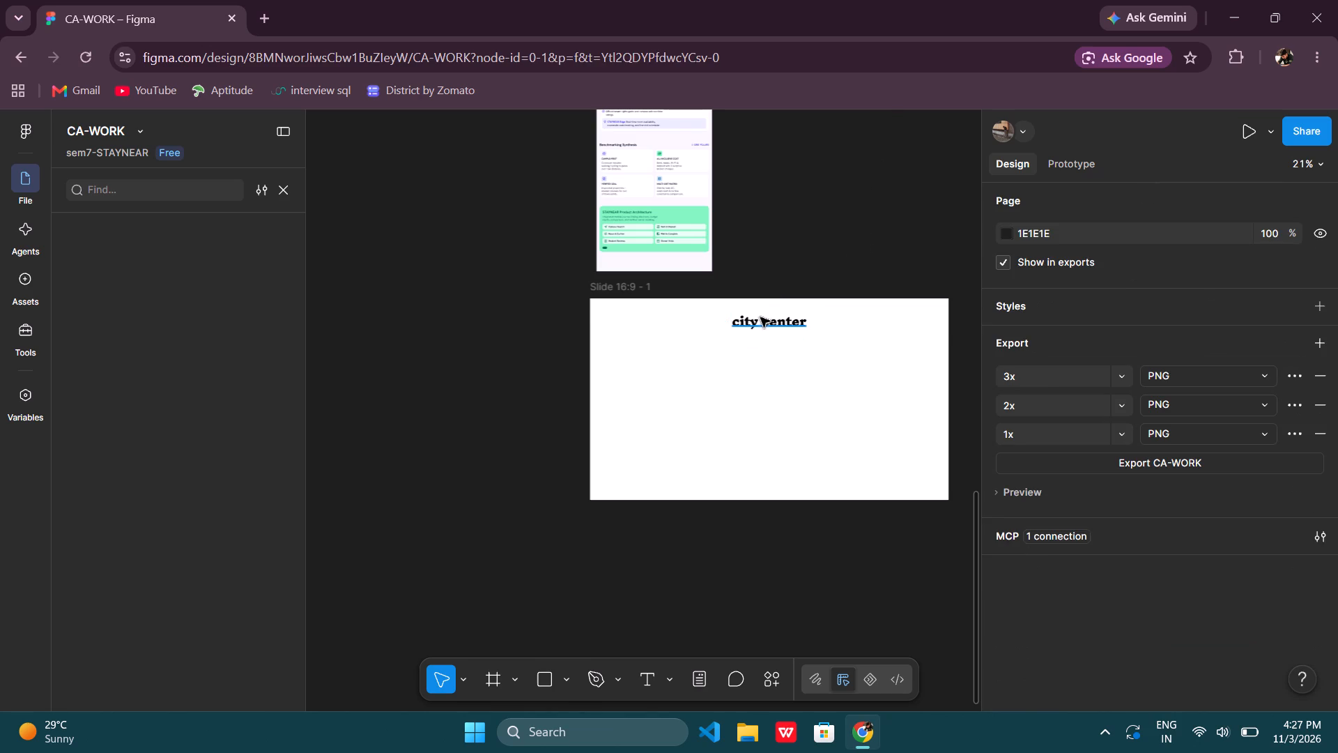
double_click(762, 319)
left_click(845, 256)
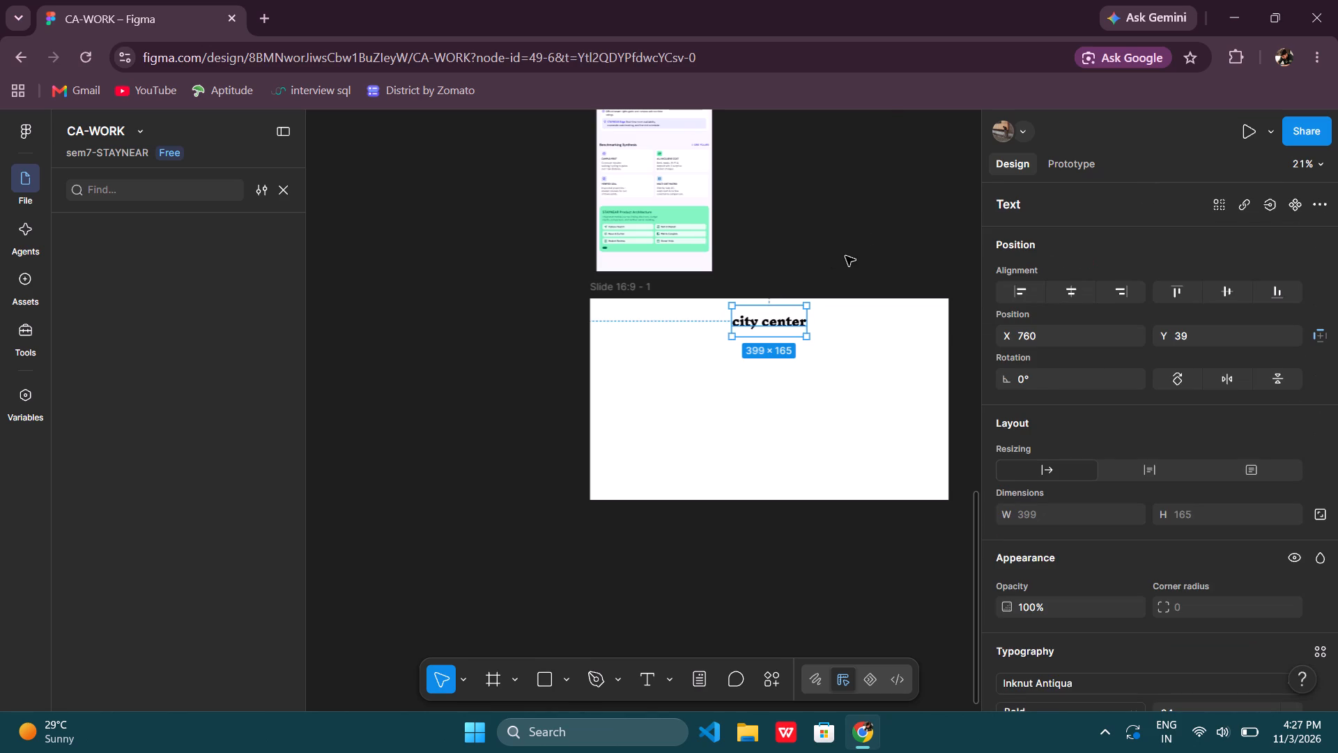
left_click(845, 256)
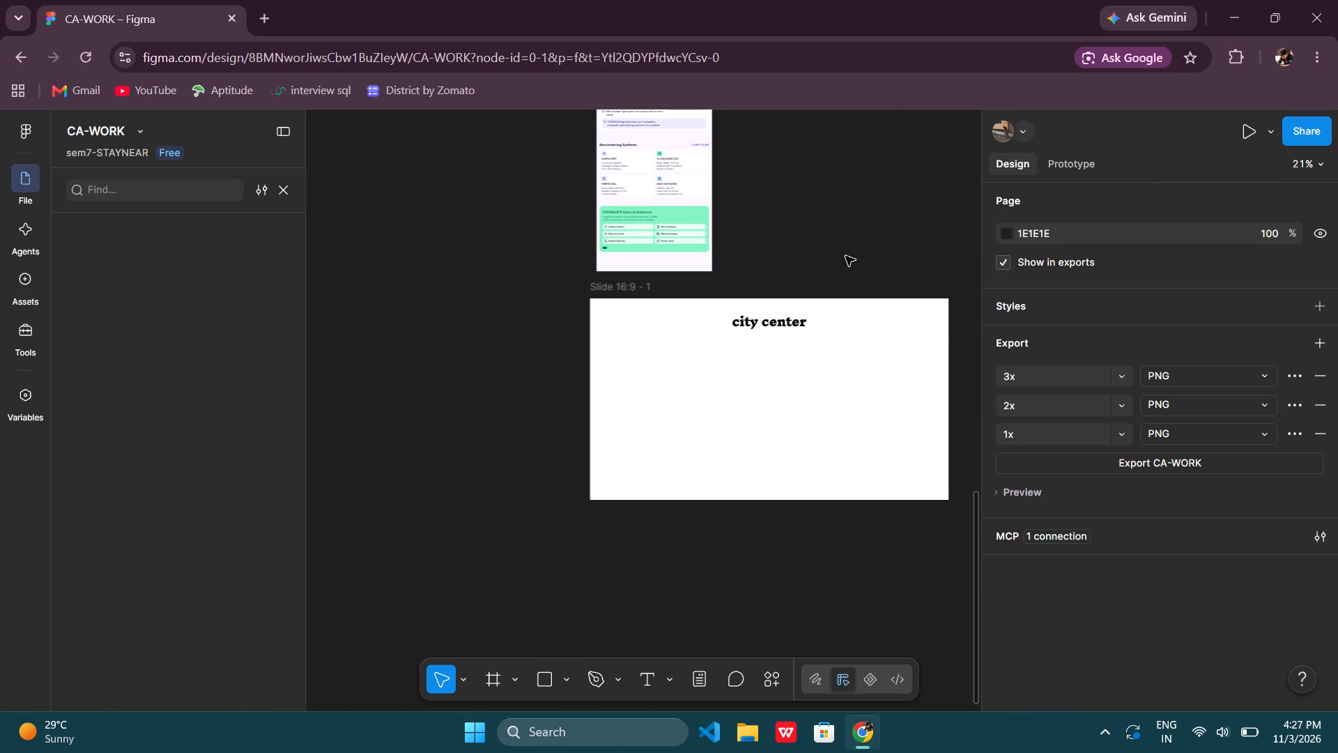
Select the Slide 16:9 frame containing the "city center" text and review its layout, fill and effects properties.
scroll(845, 256, "down", 1)
scroll(854, 188, "down", 2)
scroll(854, 188, "up", 1)
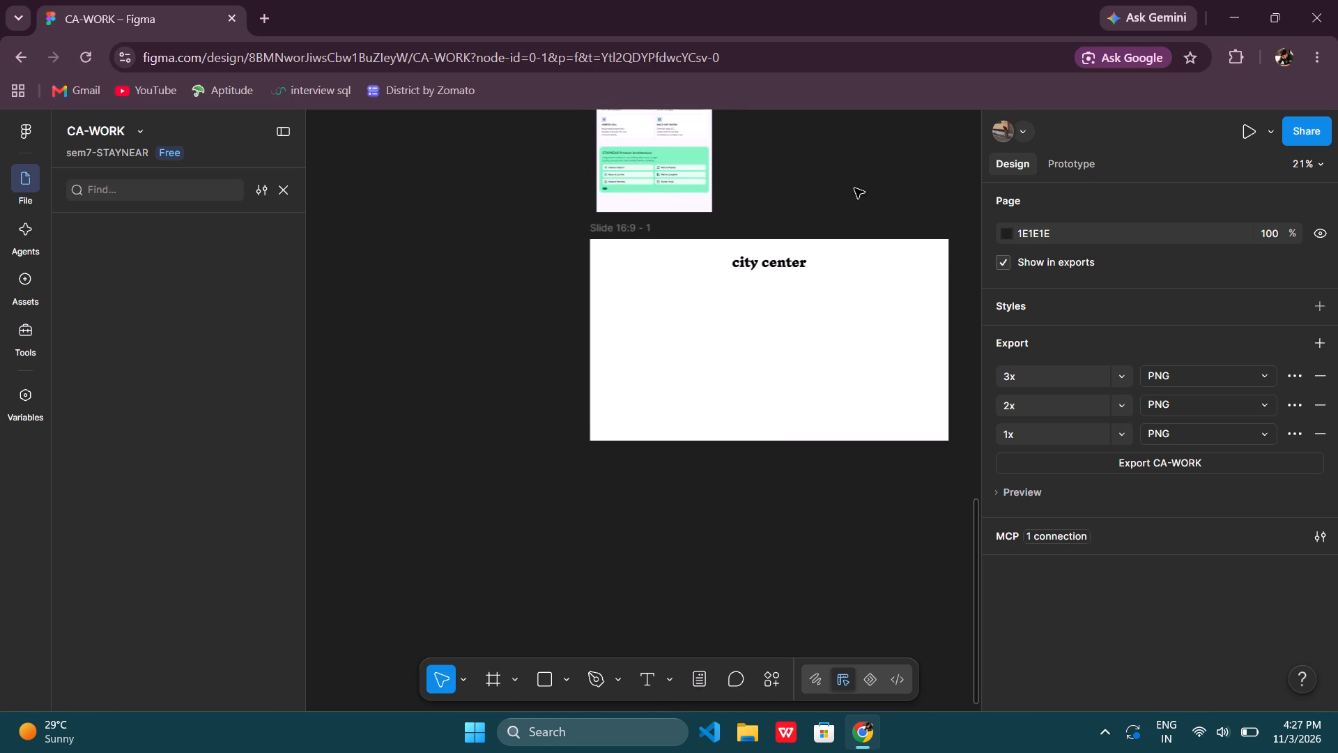
scroll(854, 188, "up", 1)
left_click(646, 229)
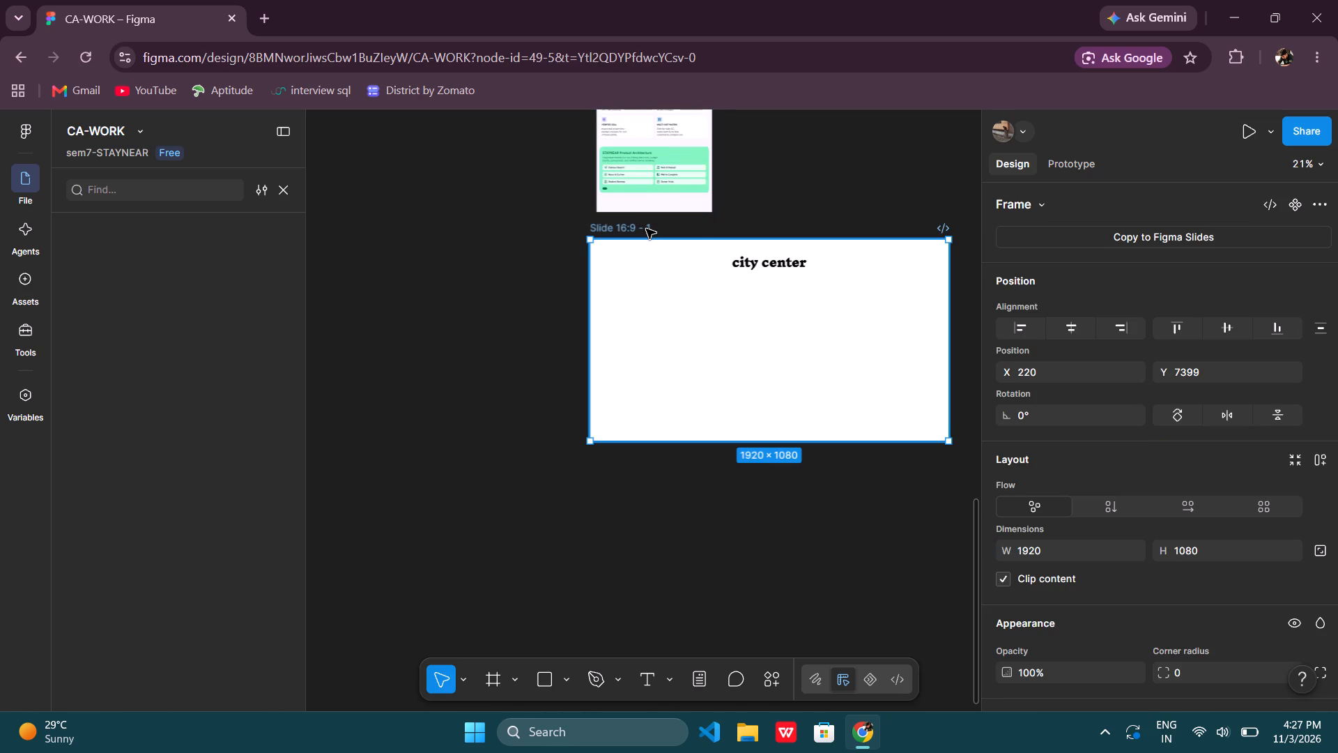
left_click(646, 229)
scroll(1162, 448, "down", 3)
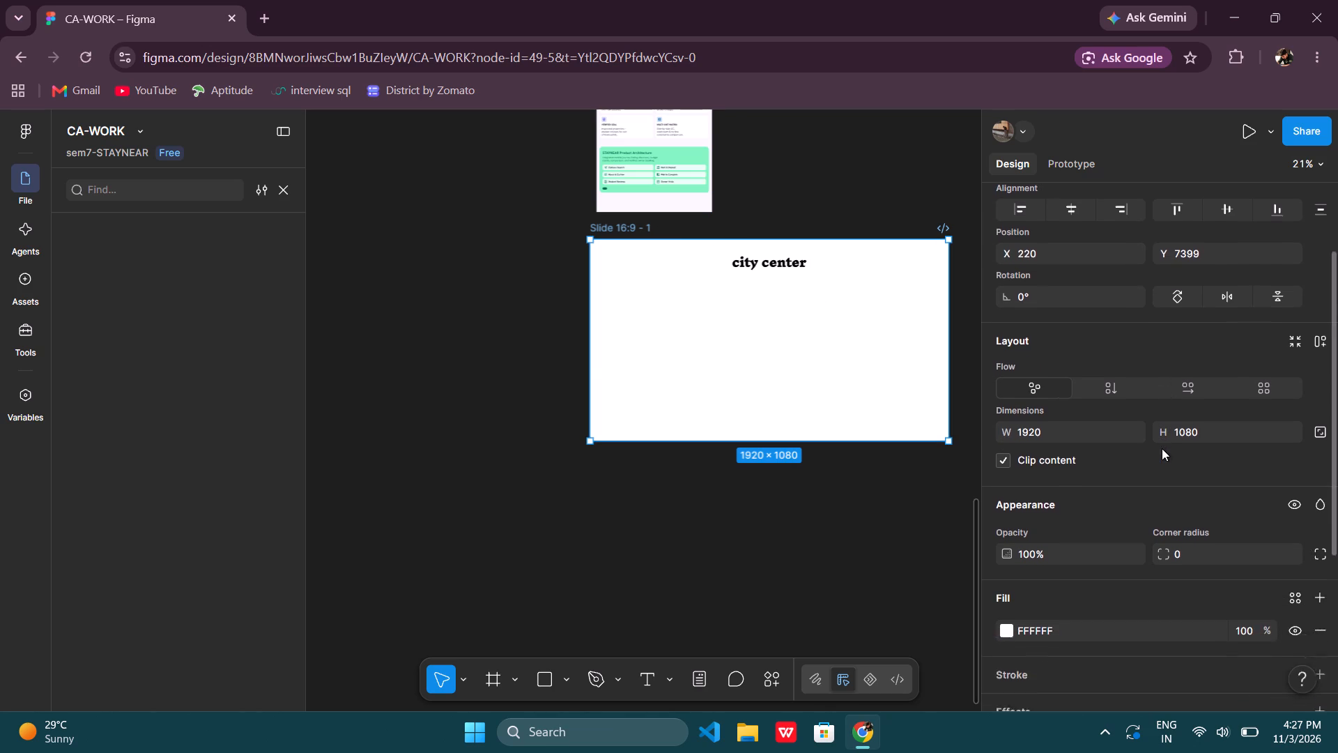
scroll(1162, 448, "down", 5)
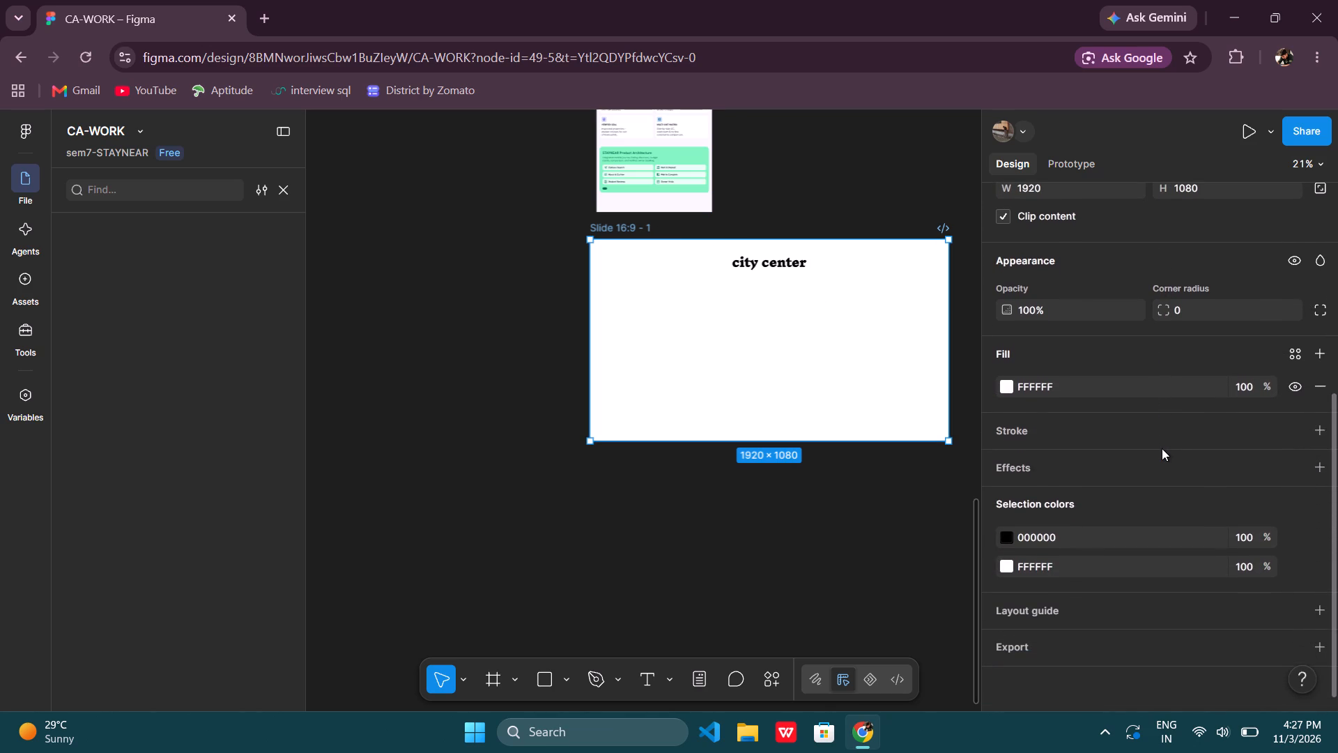
scroll(1162, 448, "down", 1)
left_click(640, 231)
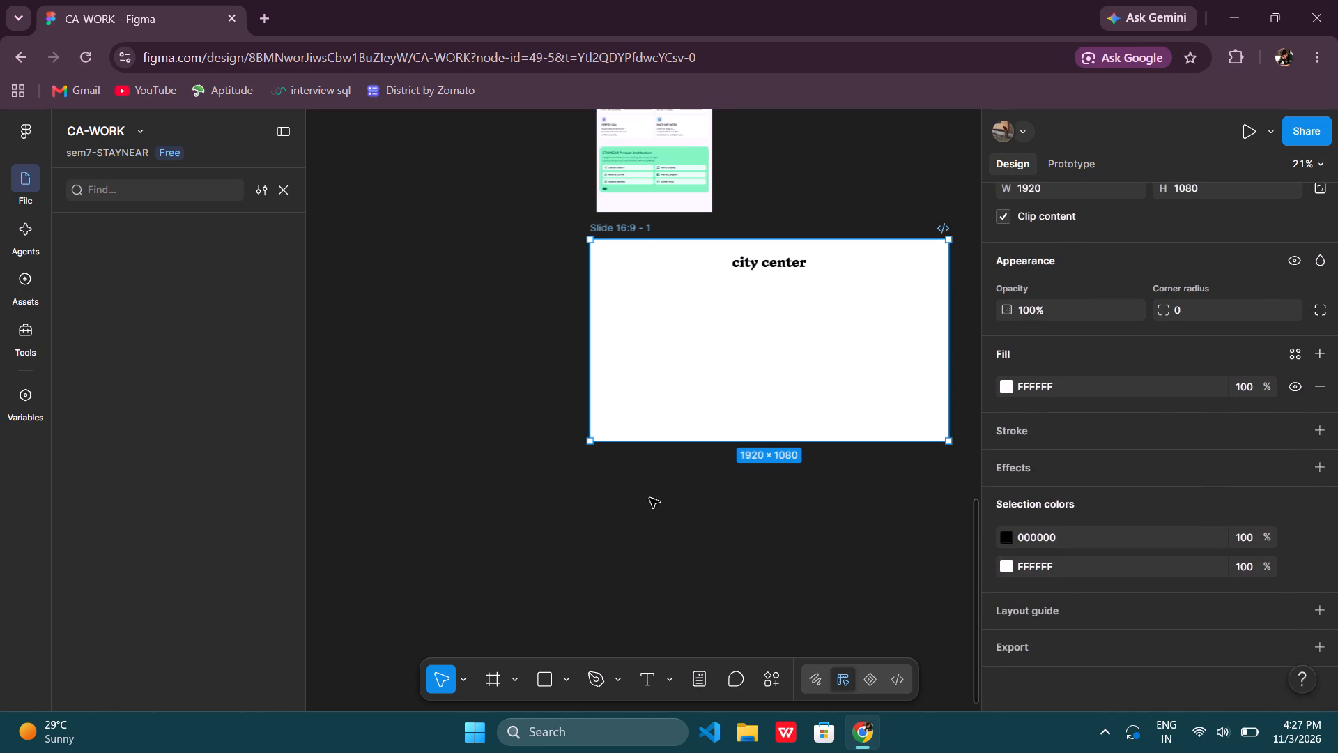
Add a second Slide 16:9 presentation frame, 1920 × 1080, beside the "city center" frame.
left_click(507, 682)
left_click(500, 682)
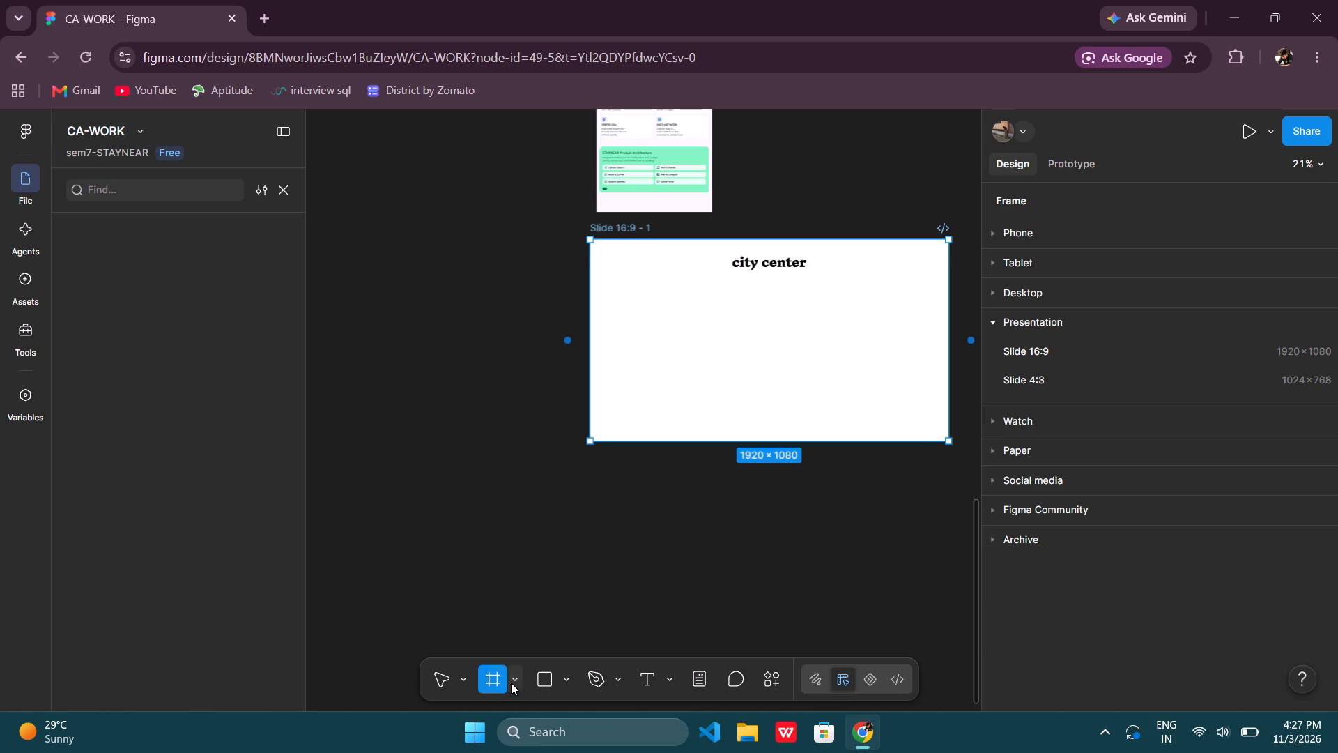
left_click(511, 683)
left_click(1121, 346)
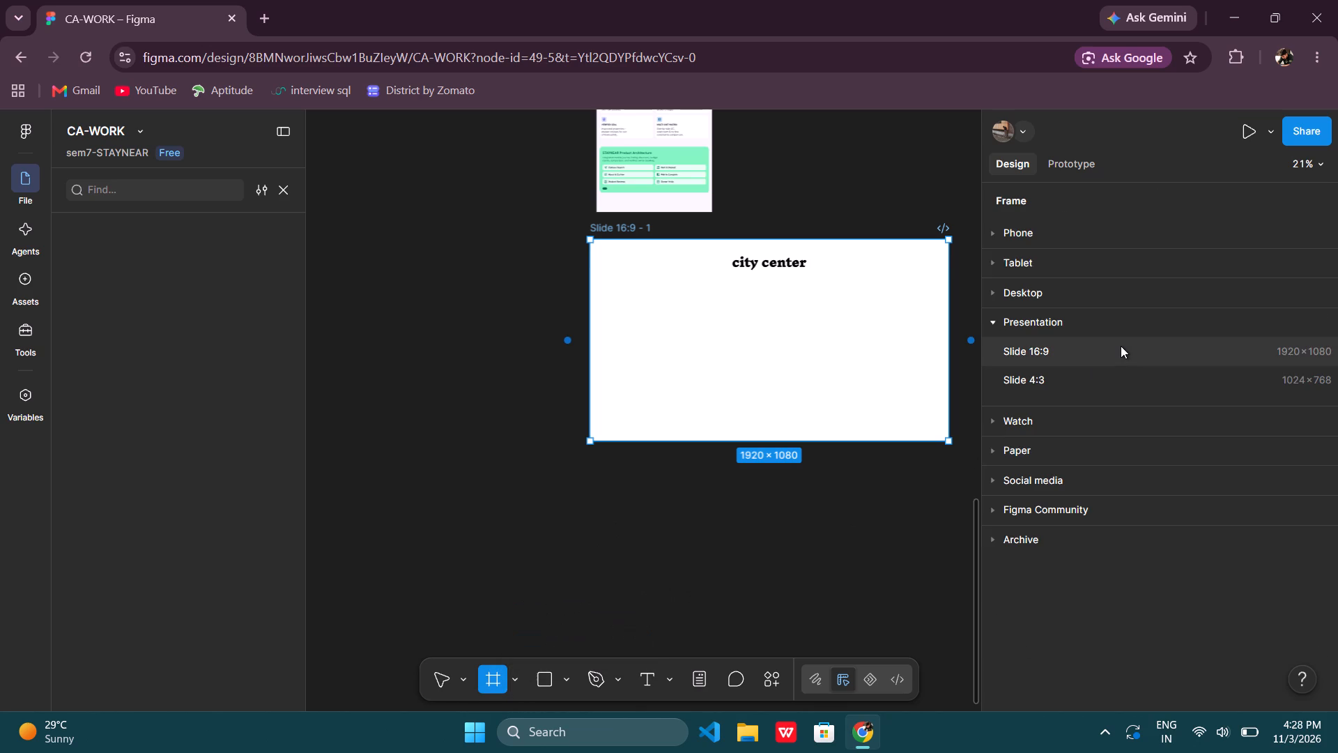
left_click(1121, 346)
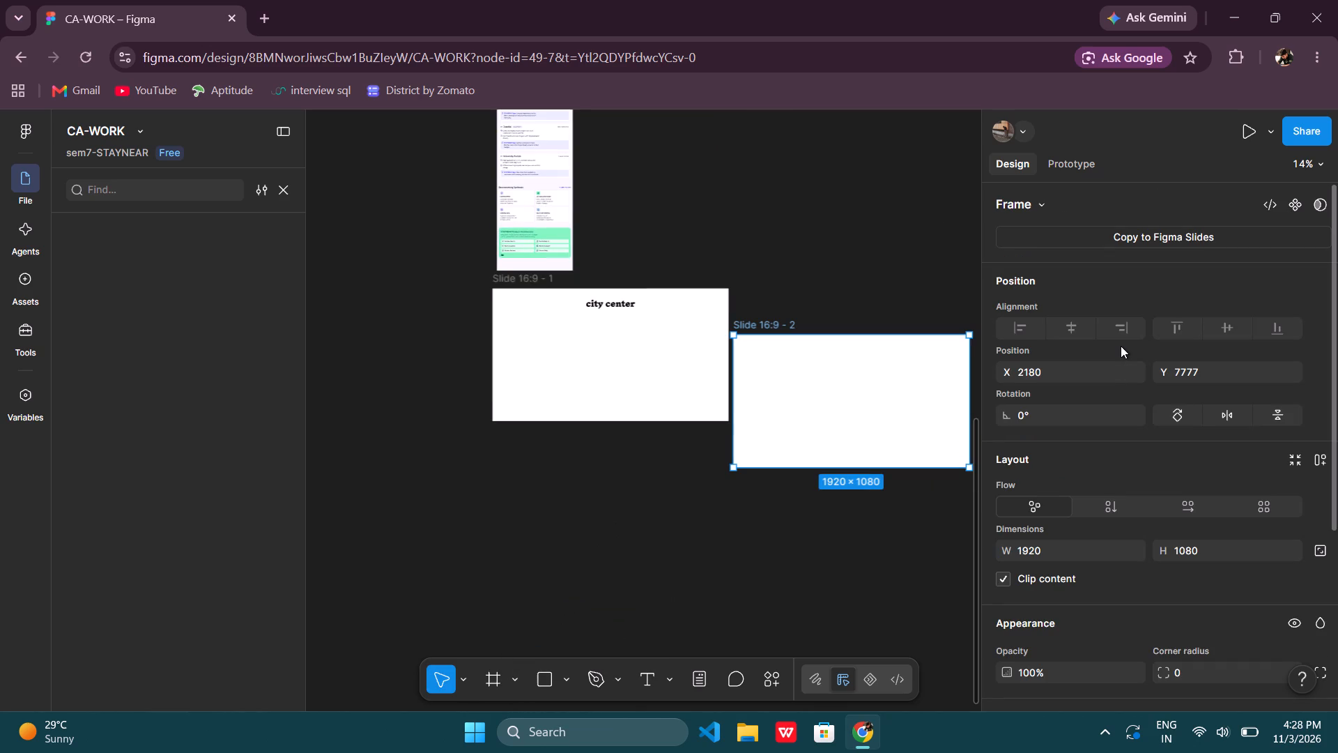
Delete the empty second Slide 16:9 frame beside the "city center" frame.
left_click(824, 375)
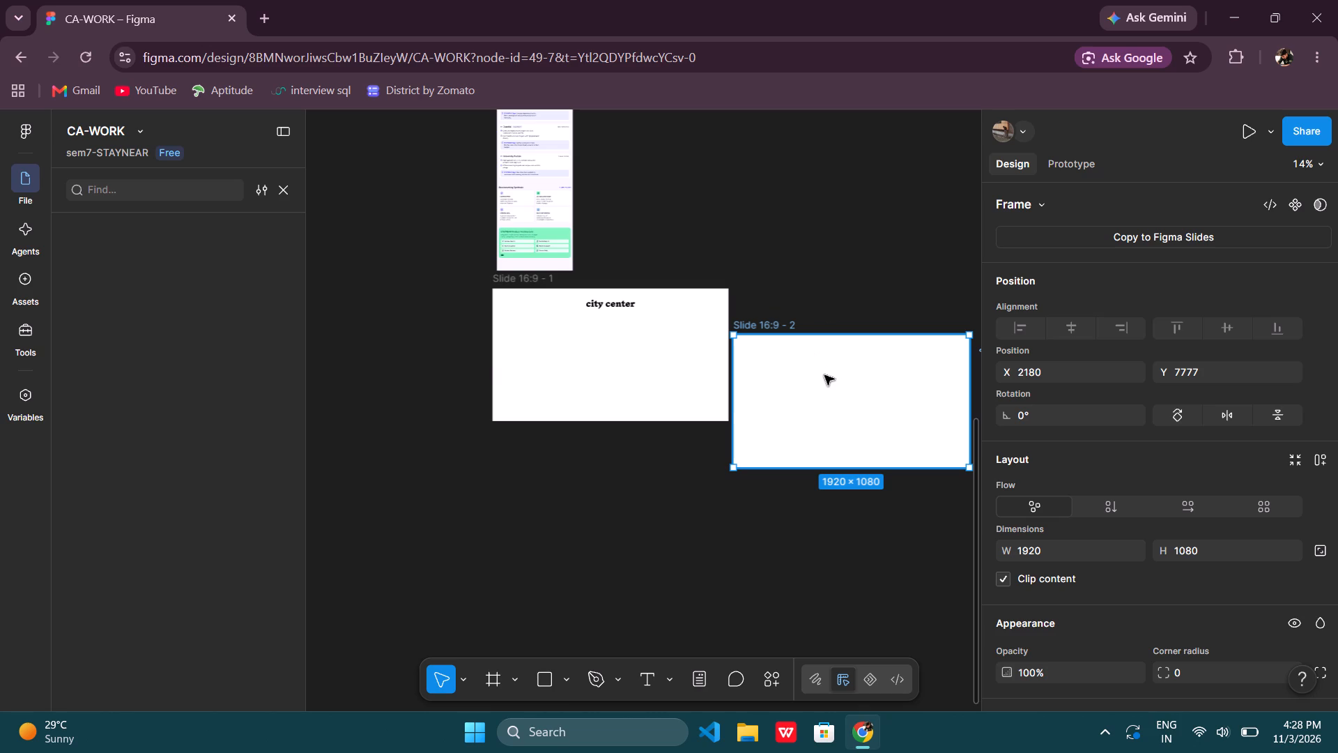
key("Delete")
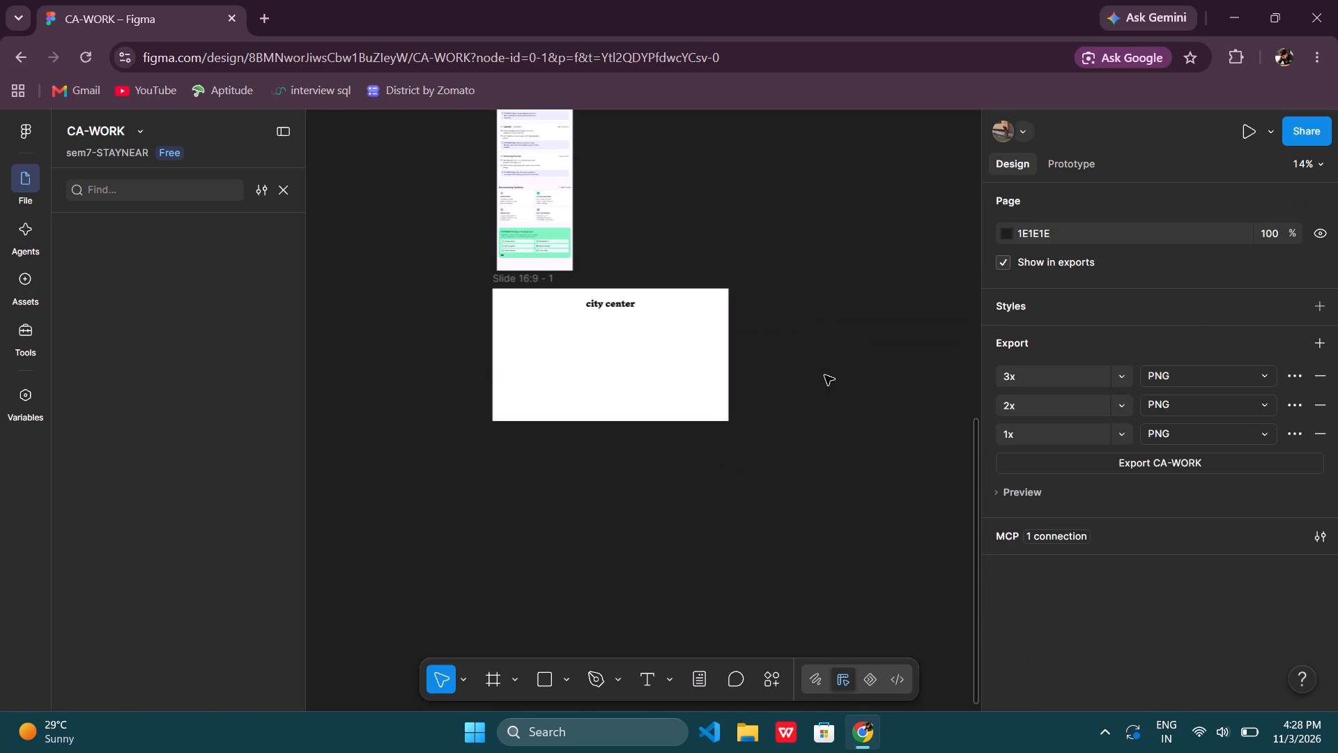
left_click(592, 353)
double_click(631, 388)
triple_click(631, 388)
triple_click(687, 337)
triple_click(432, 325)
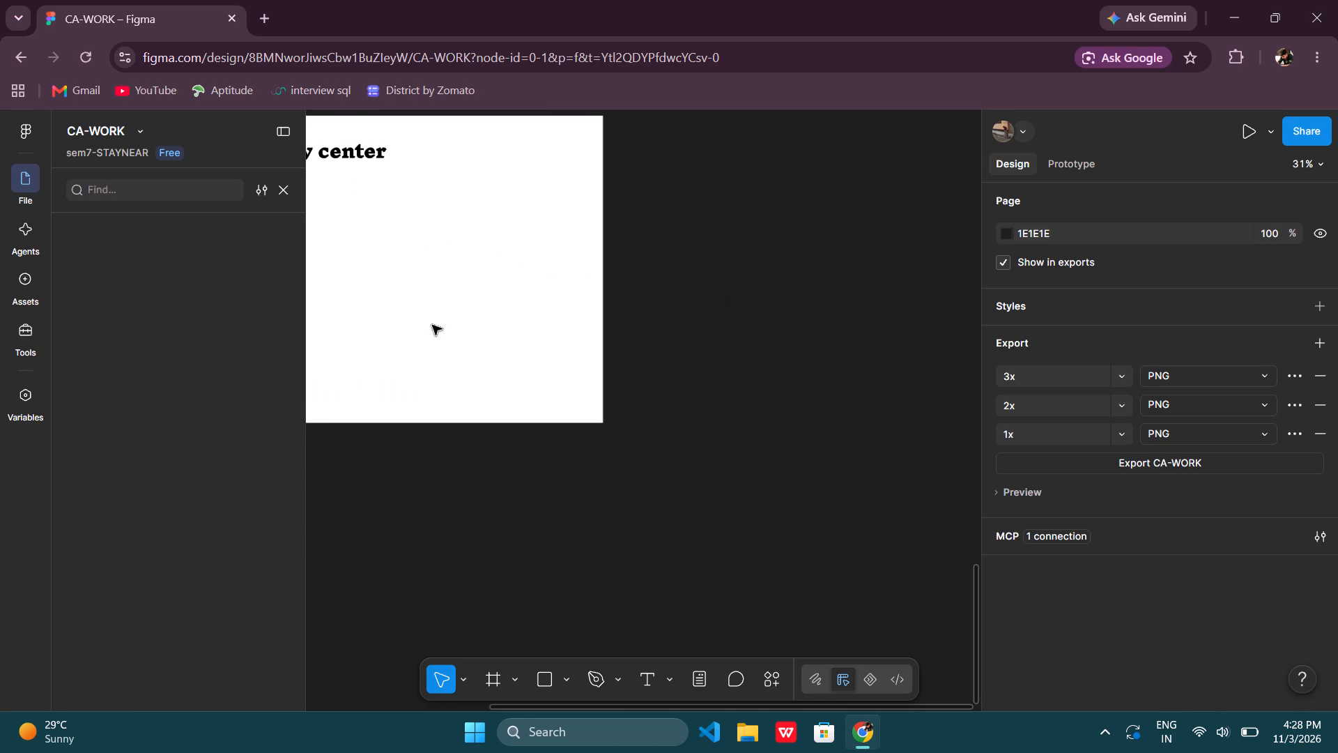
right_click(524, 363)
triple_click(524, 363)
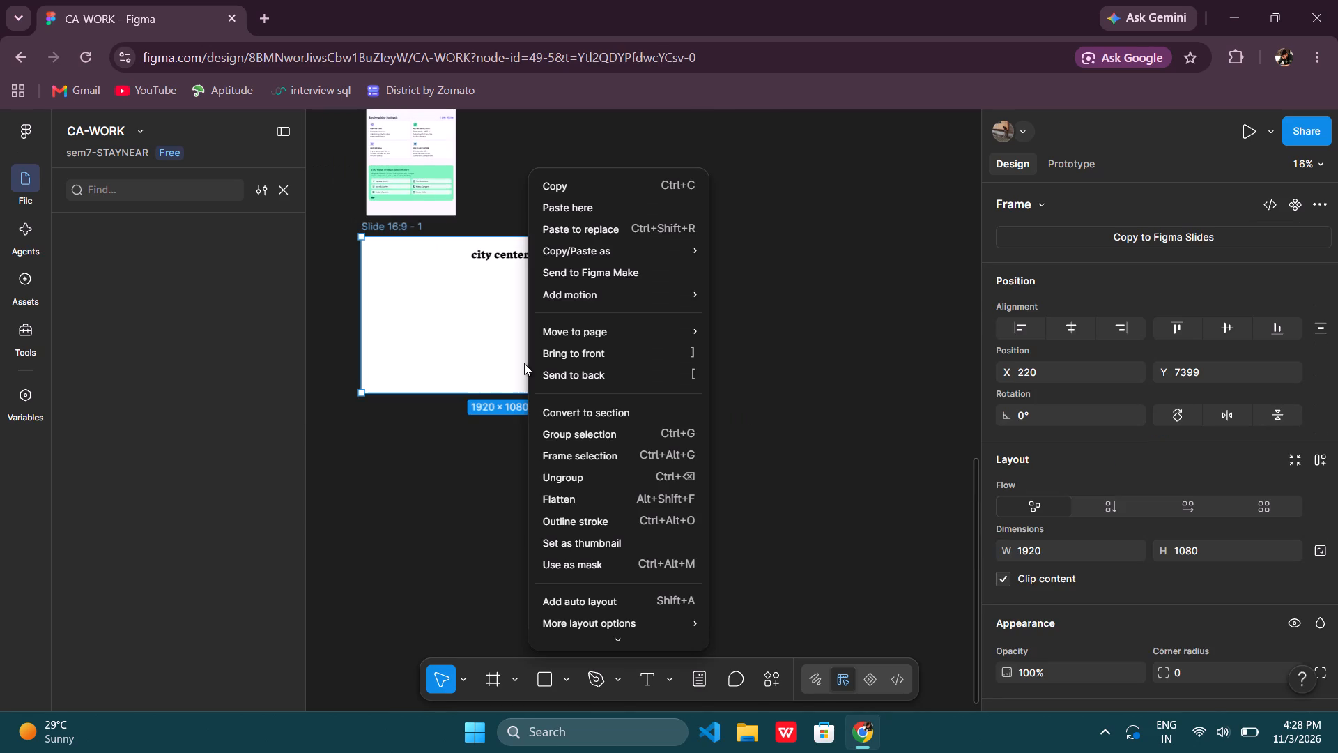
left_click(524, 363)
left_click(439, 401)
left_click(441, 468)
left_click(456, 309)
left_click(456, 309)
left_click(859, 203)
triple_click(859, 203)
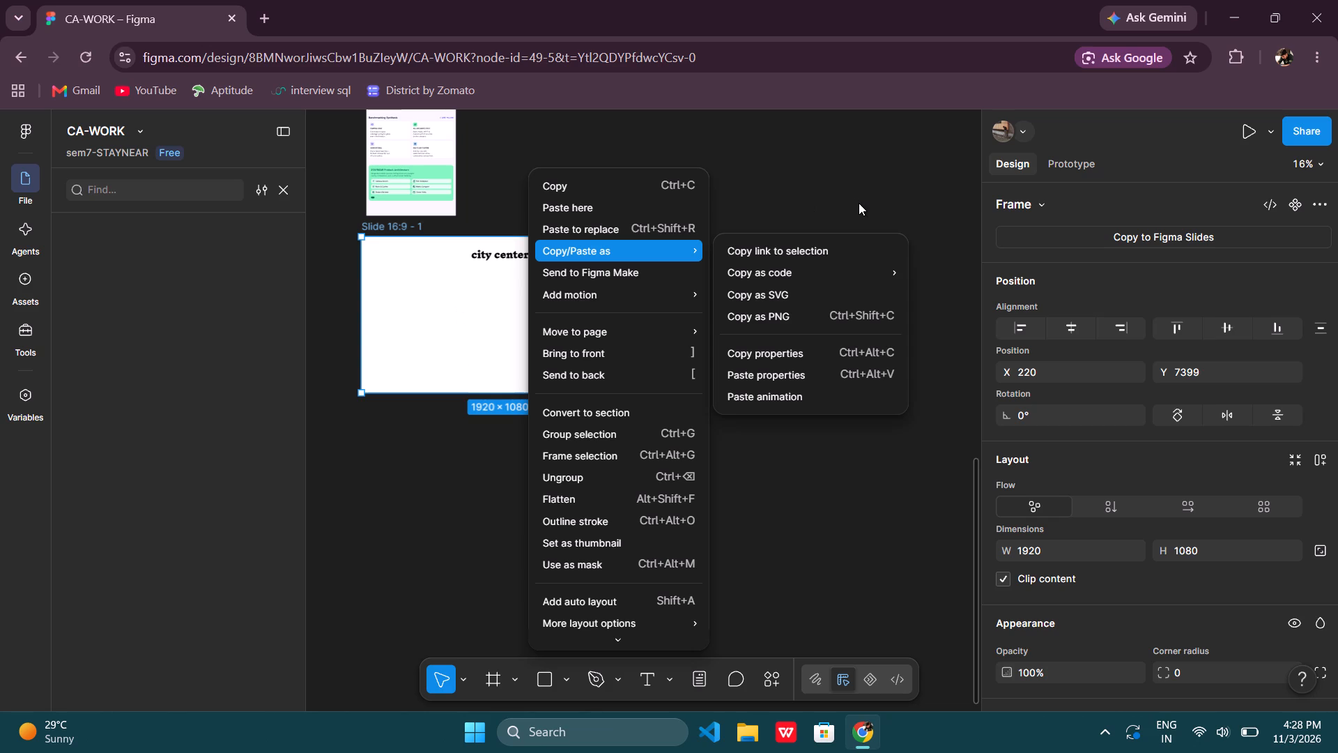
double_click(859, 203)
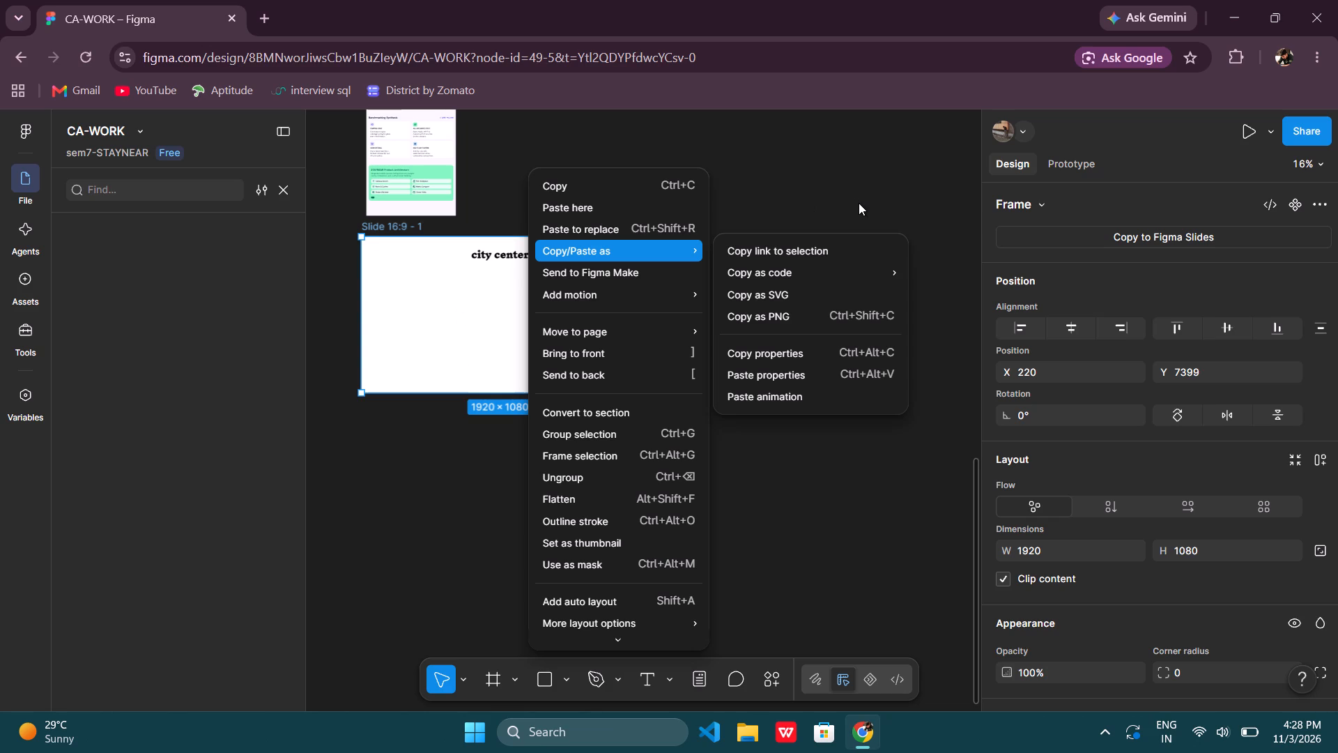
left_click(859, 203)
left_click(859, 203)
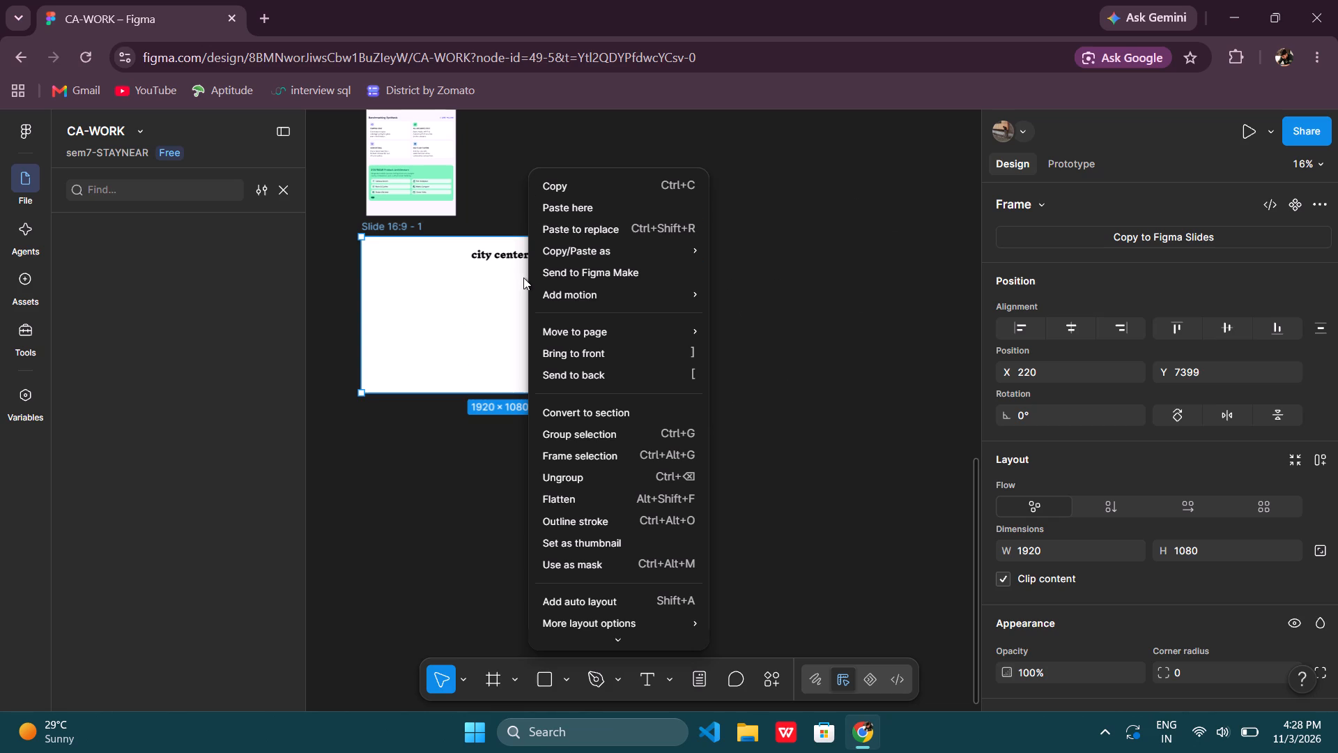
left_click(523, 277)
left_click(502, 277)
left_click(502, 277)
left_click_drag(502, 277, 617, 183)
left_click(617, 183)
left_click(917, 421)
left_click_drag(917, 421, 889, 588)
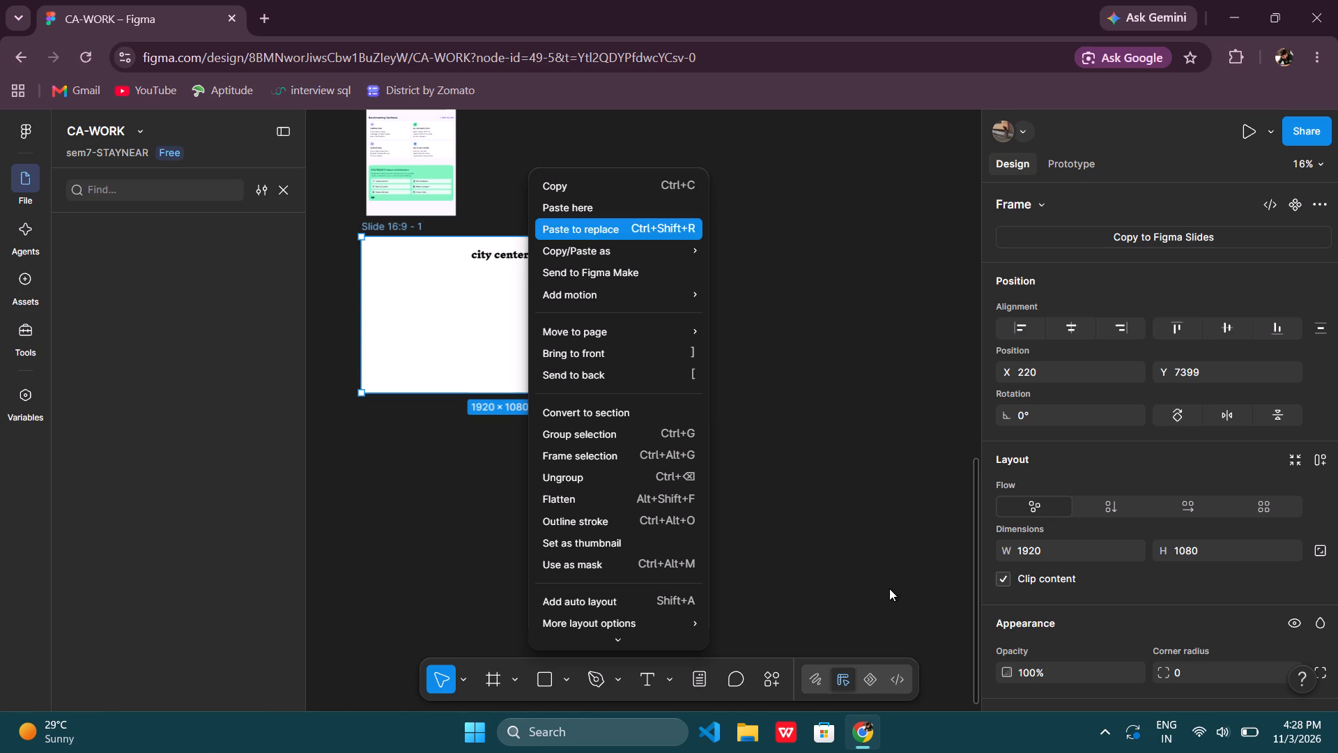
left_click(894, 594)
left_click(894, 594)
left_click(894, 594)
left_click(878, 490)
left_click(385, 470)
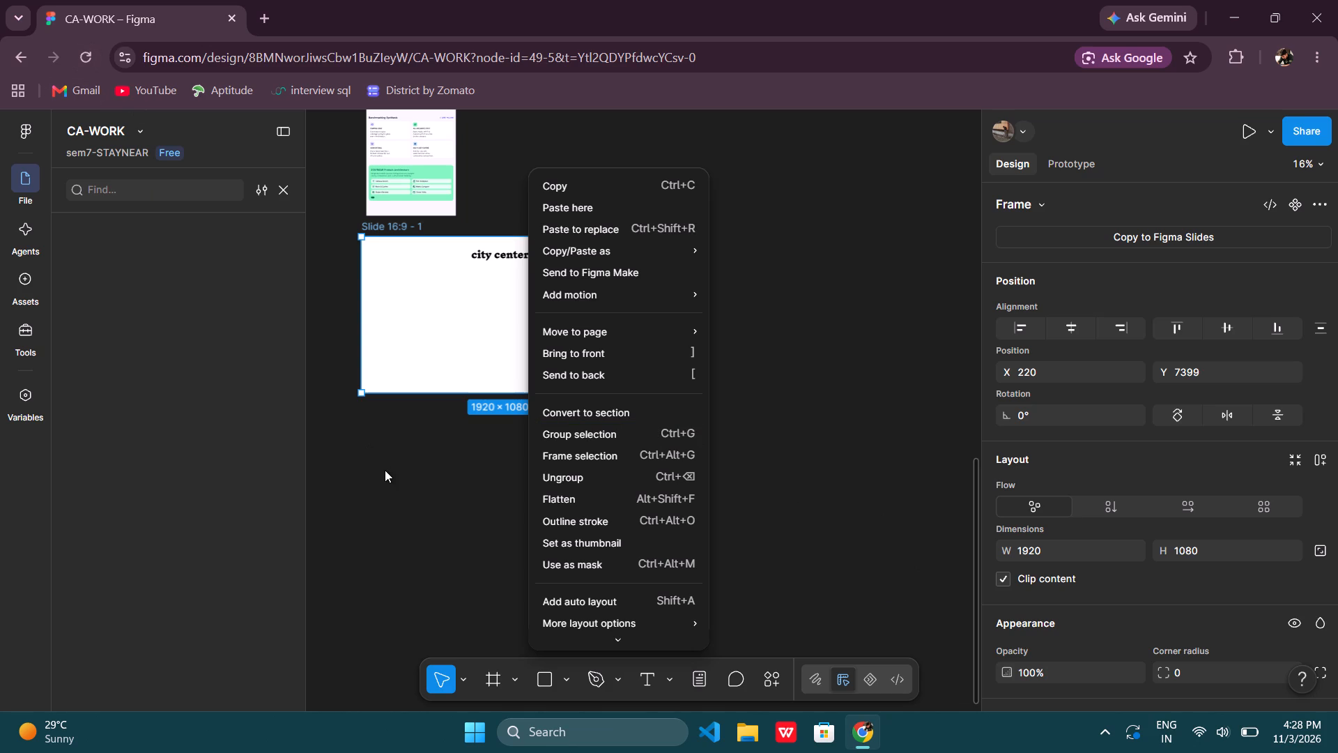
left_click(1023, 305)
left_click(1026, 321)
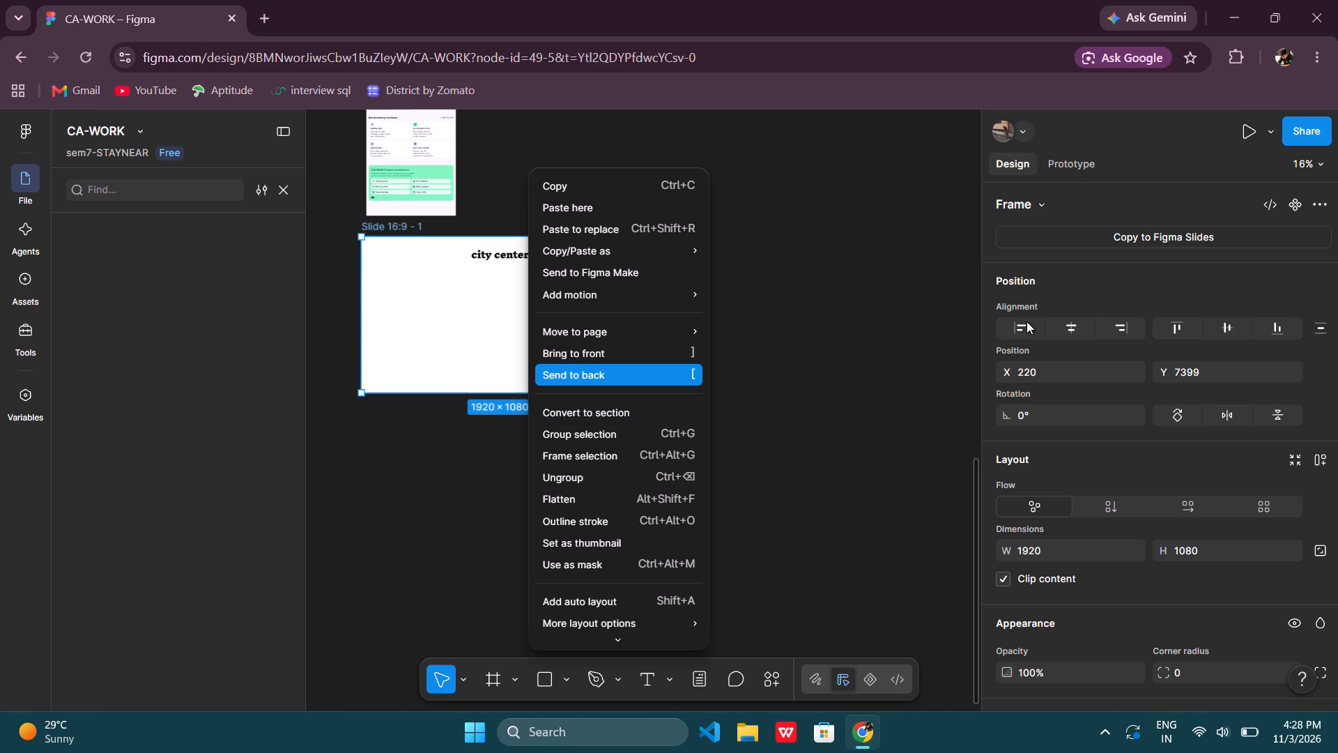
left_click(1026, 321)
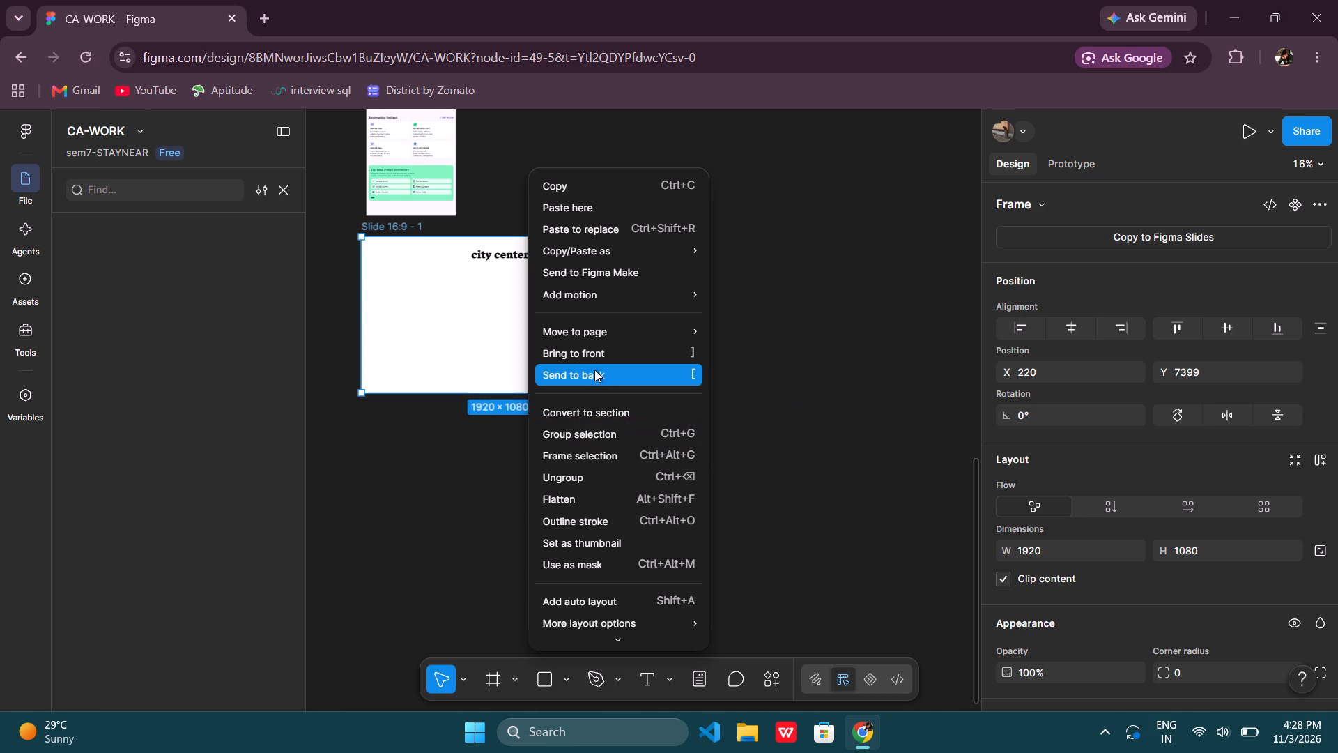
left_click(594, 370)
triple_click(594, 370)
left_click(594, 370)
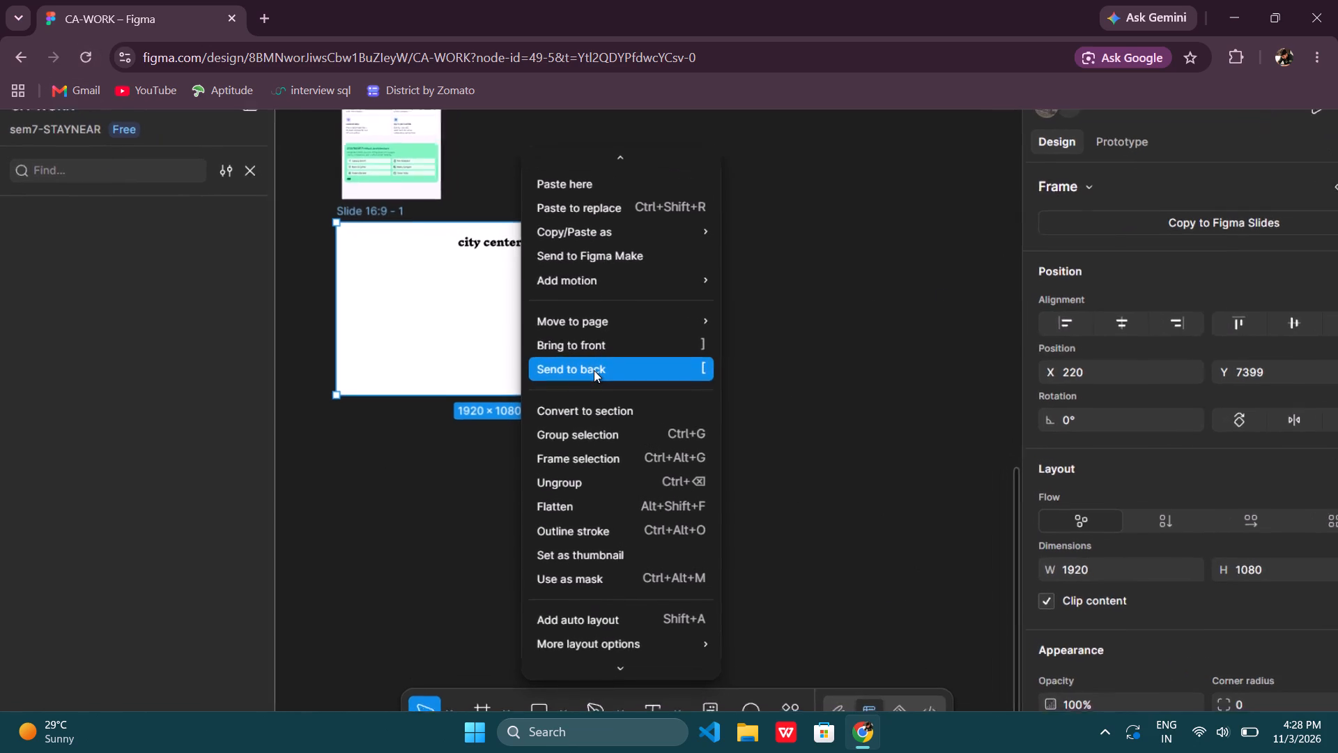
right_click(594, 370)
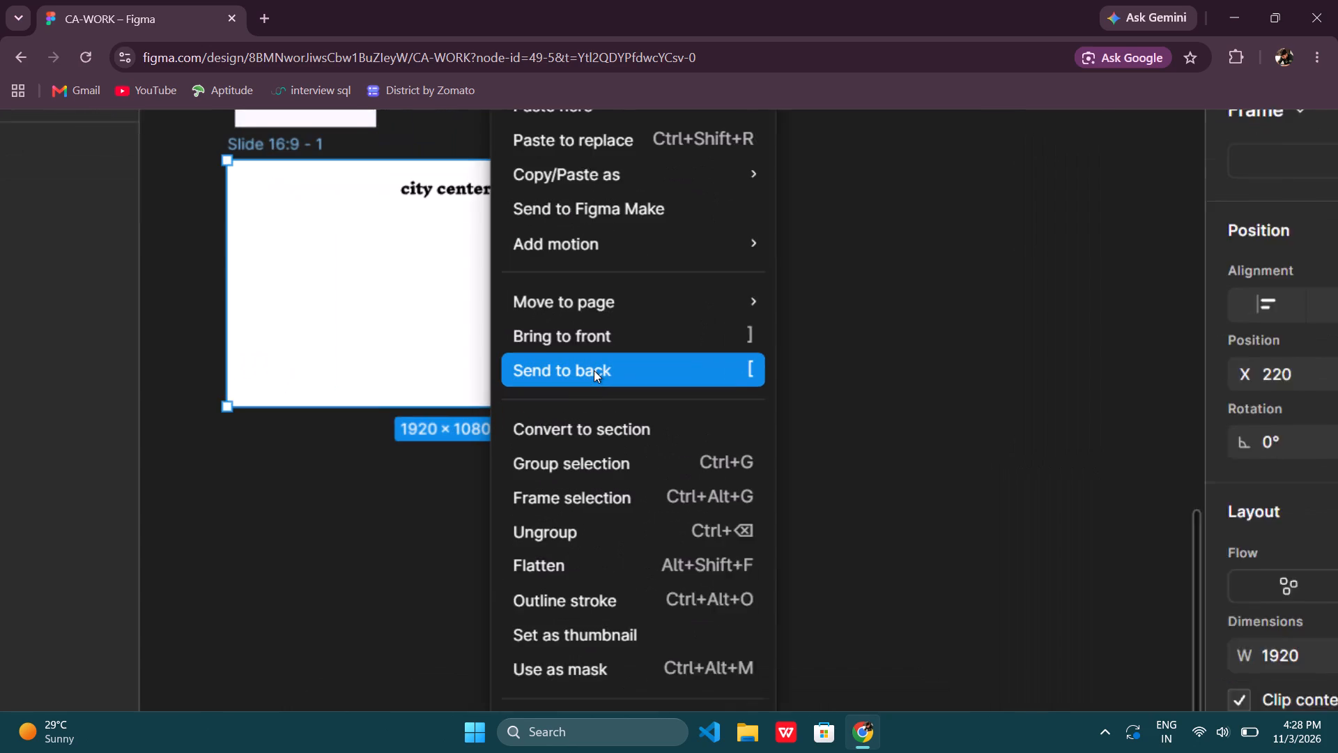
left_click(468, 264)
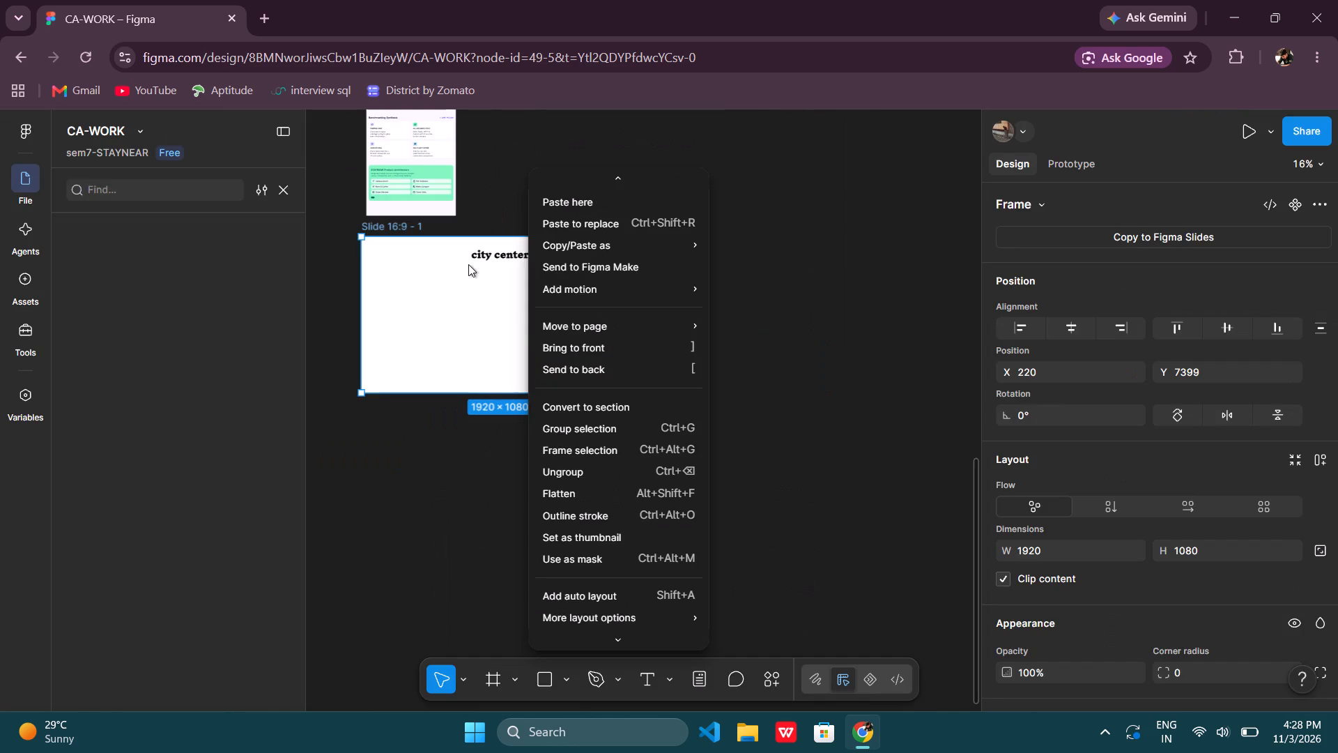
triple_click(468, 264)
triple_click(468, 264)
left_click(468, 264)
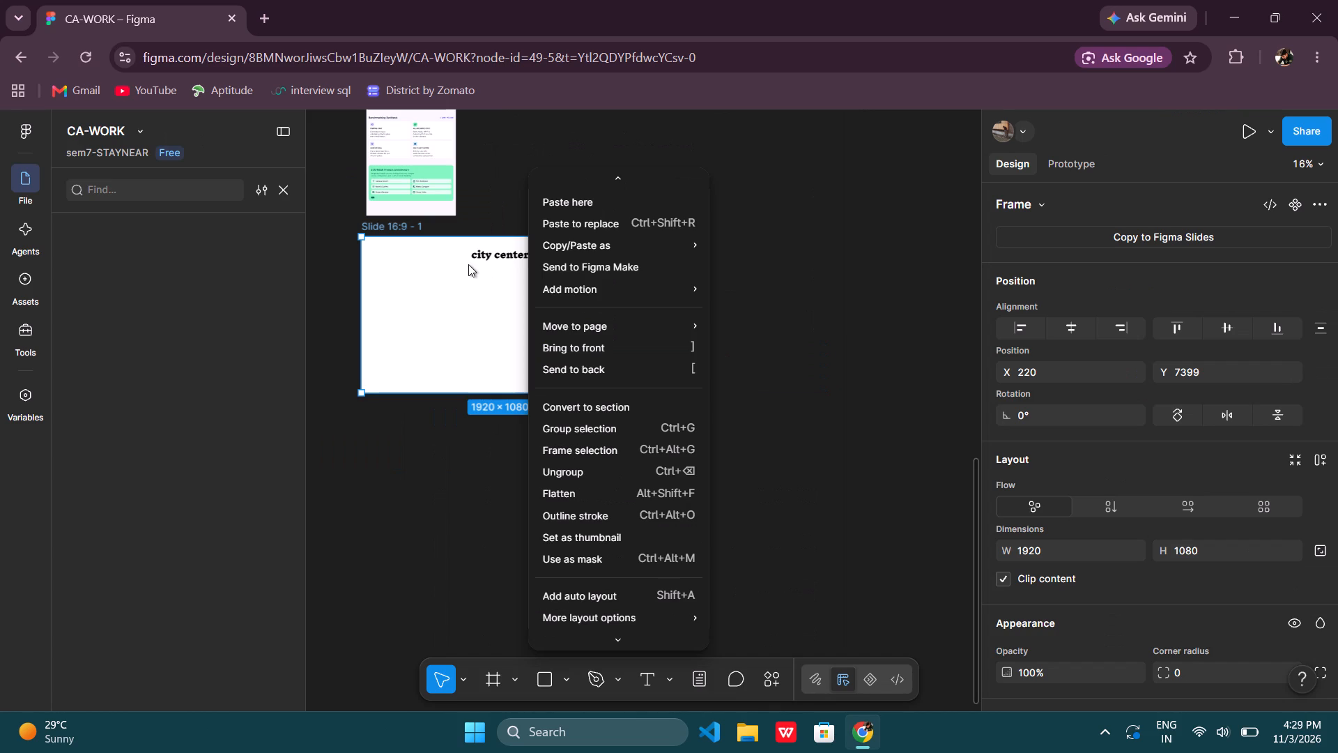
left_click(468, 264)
Reload the CA-WORK design file.
left_click(87, 60)
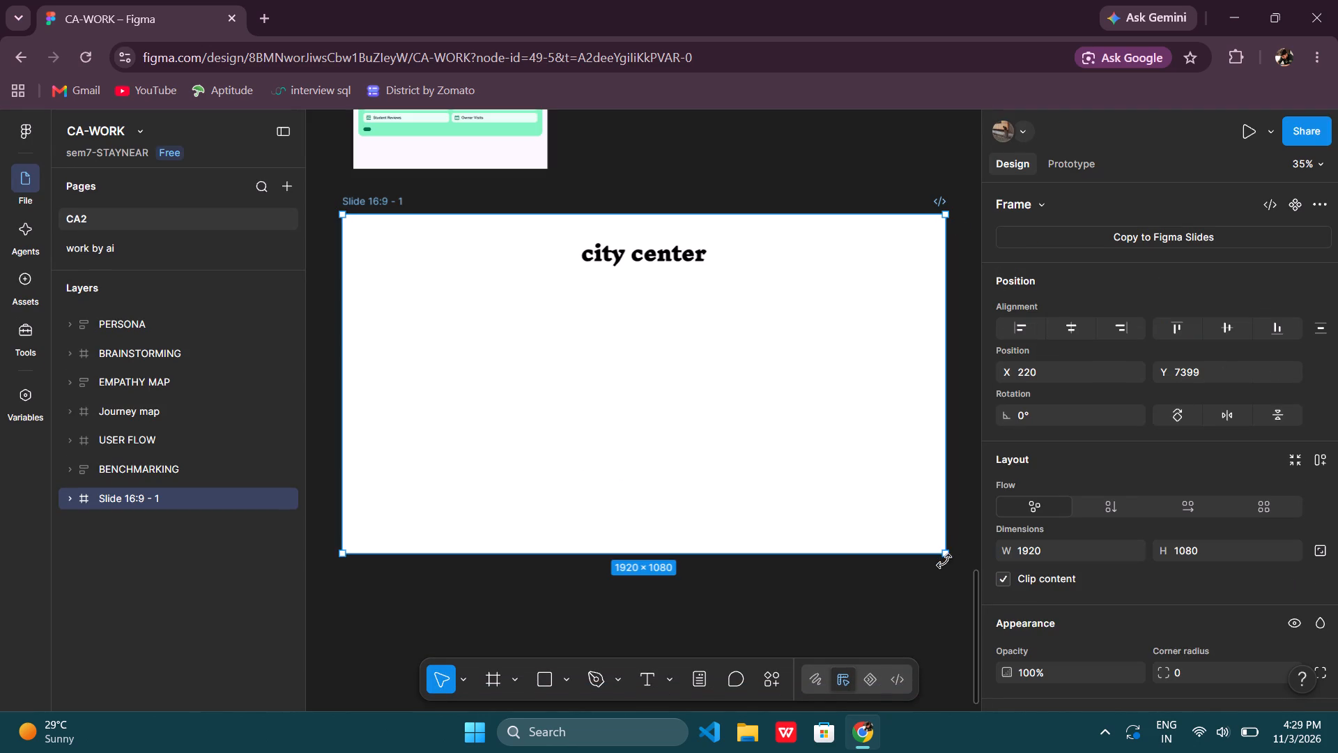
Extend the Slide 16:9 frame downward to about 1920 × 2270, keeping its width.
left_click_drag(718, 554, 703, 630)
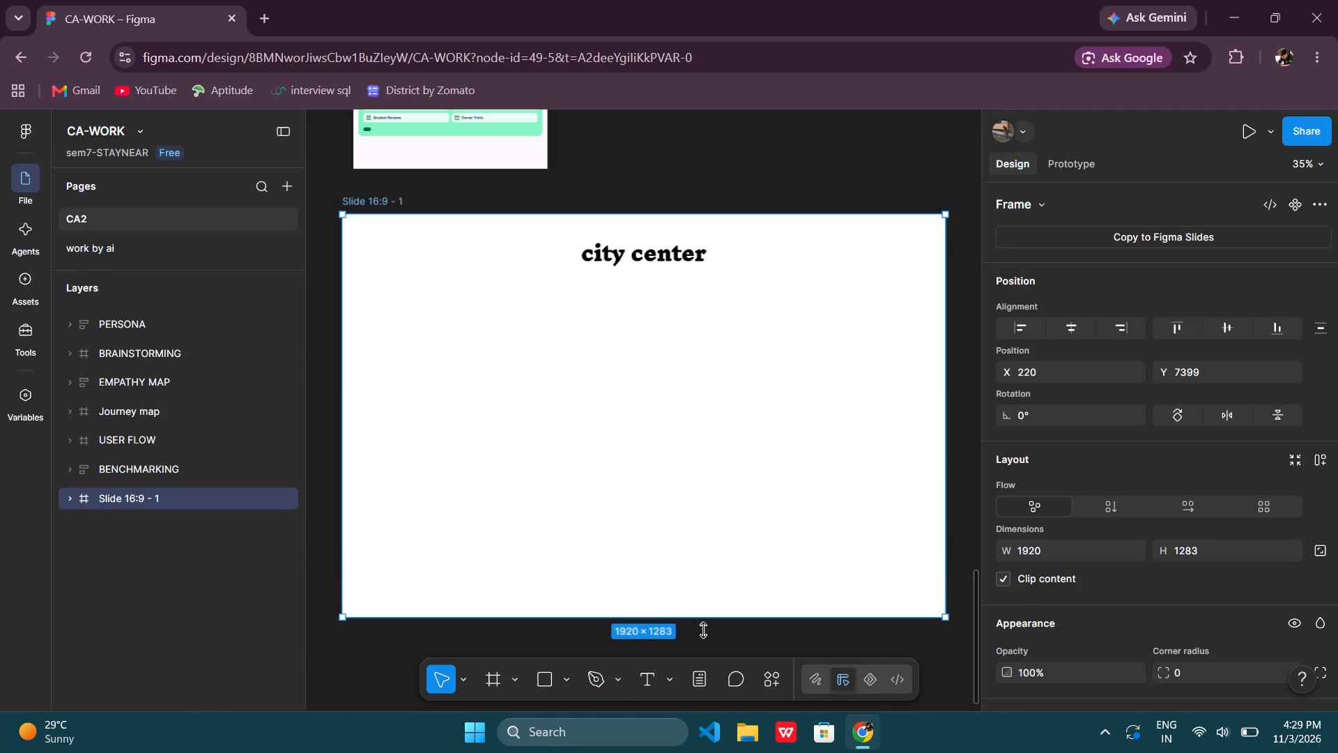
left_click_drag(703, 630, 706, 601)
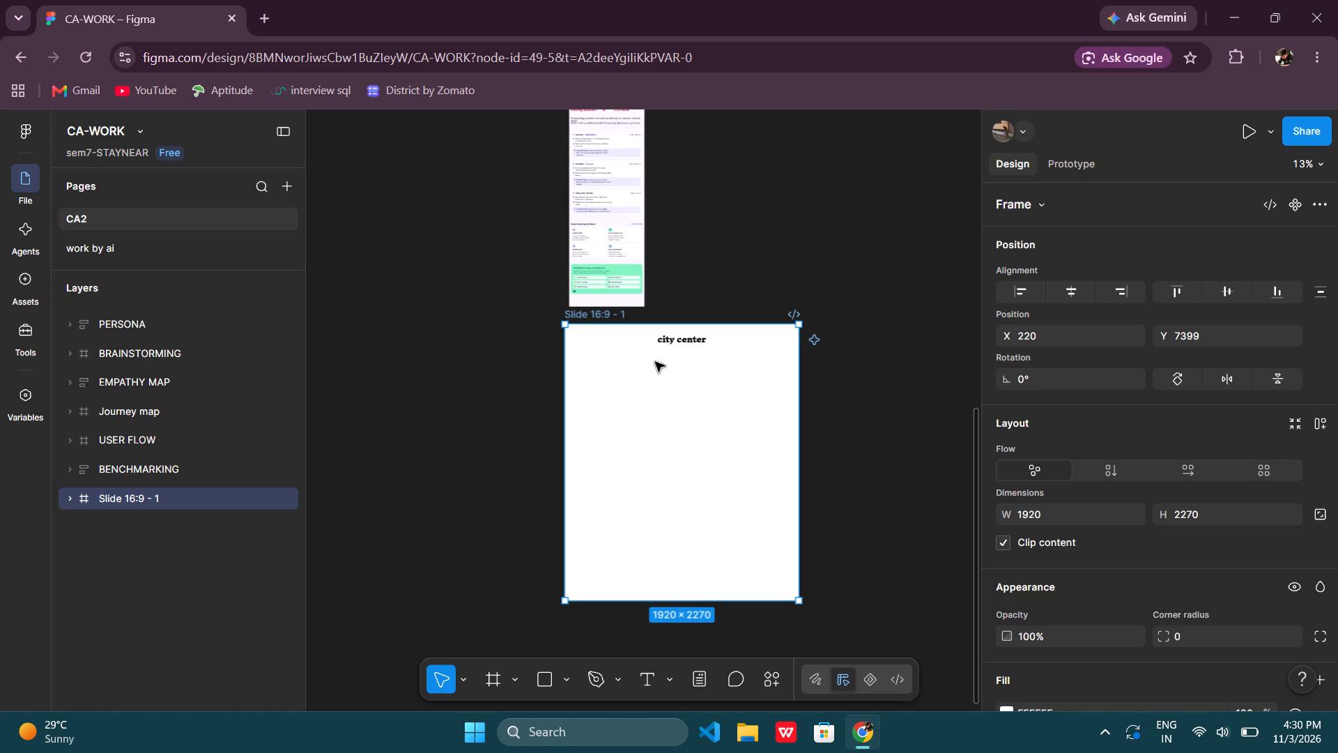
Move the extended Slide 16:9 frame with its heading to about X 131, Y 7496.
left_click_drag(682, 340, 670, 352)
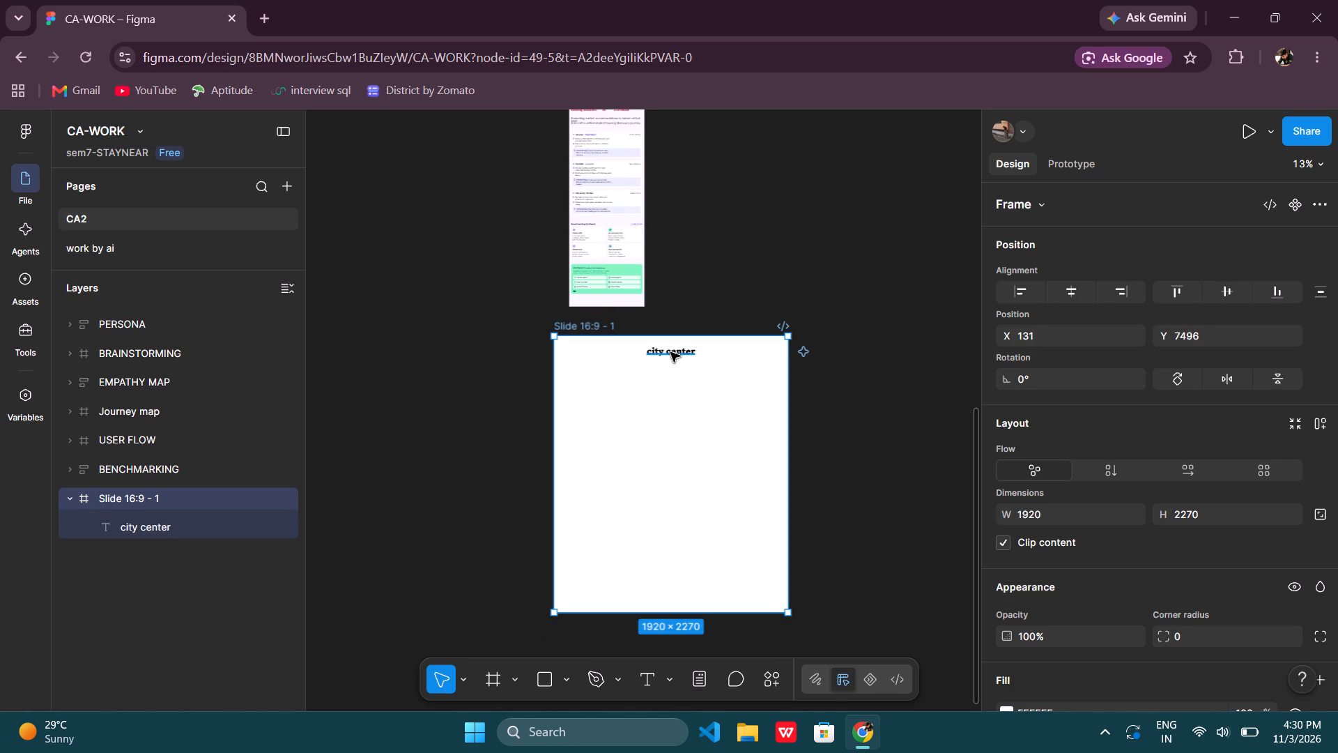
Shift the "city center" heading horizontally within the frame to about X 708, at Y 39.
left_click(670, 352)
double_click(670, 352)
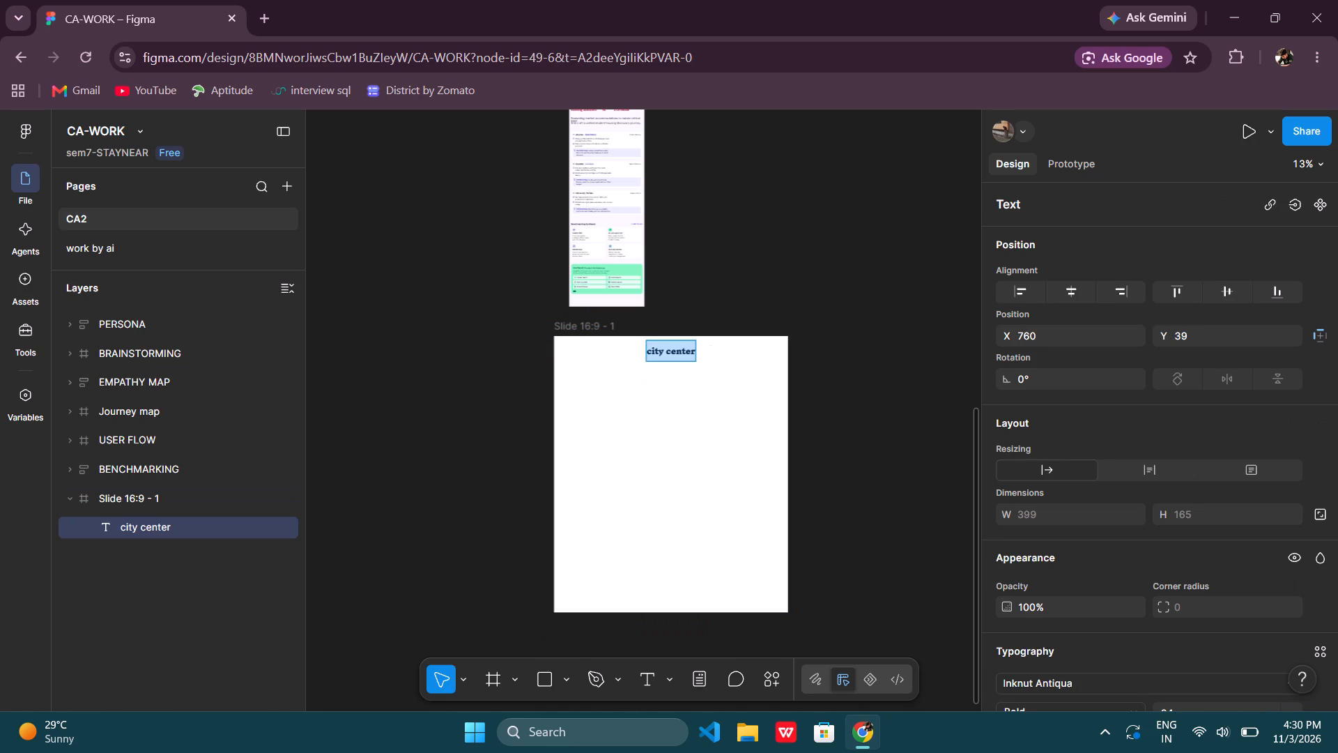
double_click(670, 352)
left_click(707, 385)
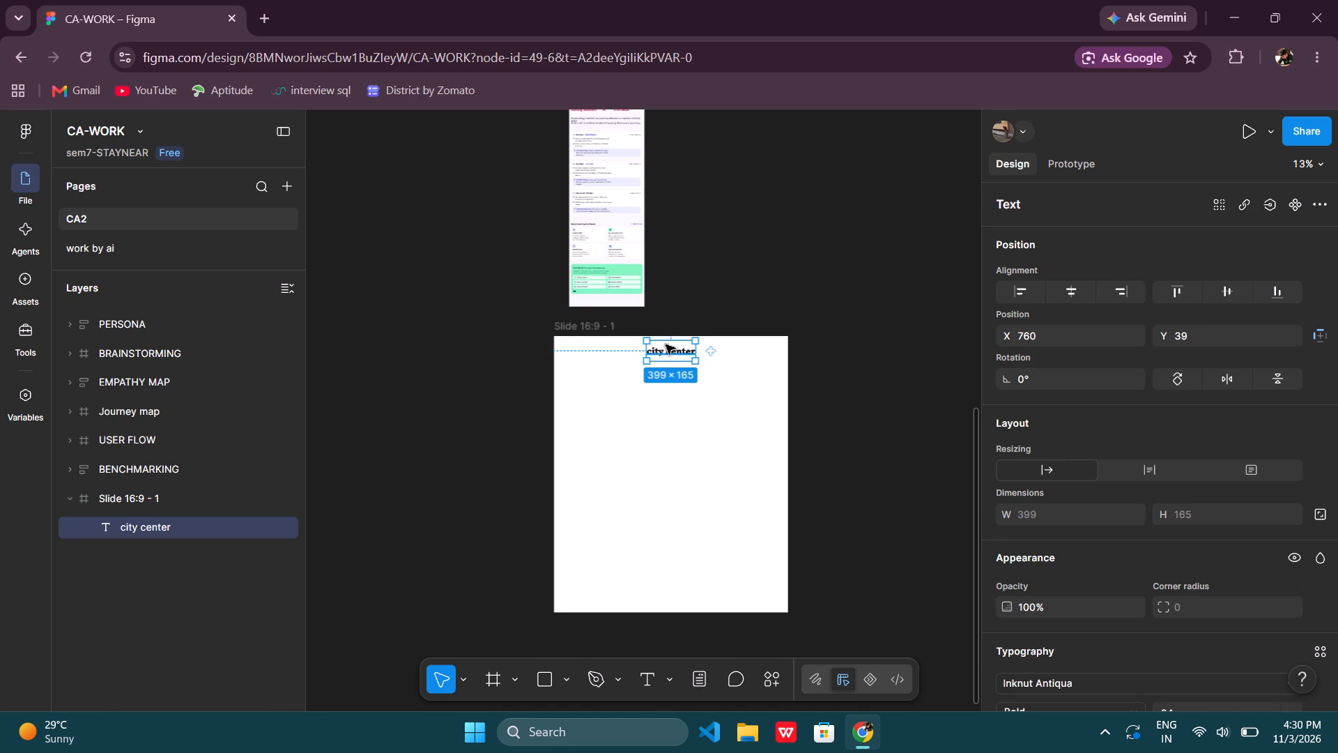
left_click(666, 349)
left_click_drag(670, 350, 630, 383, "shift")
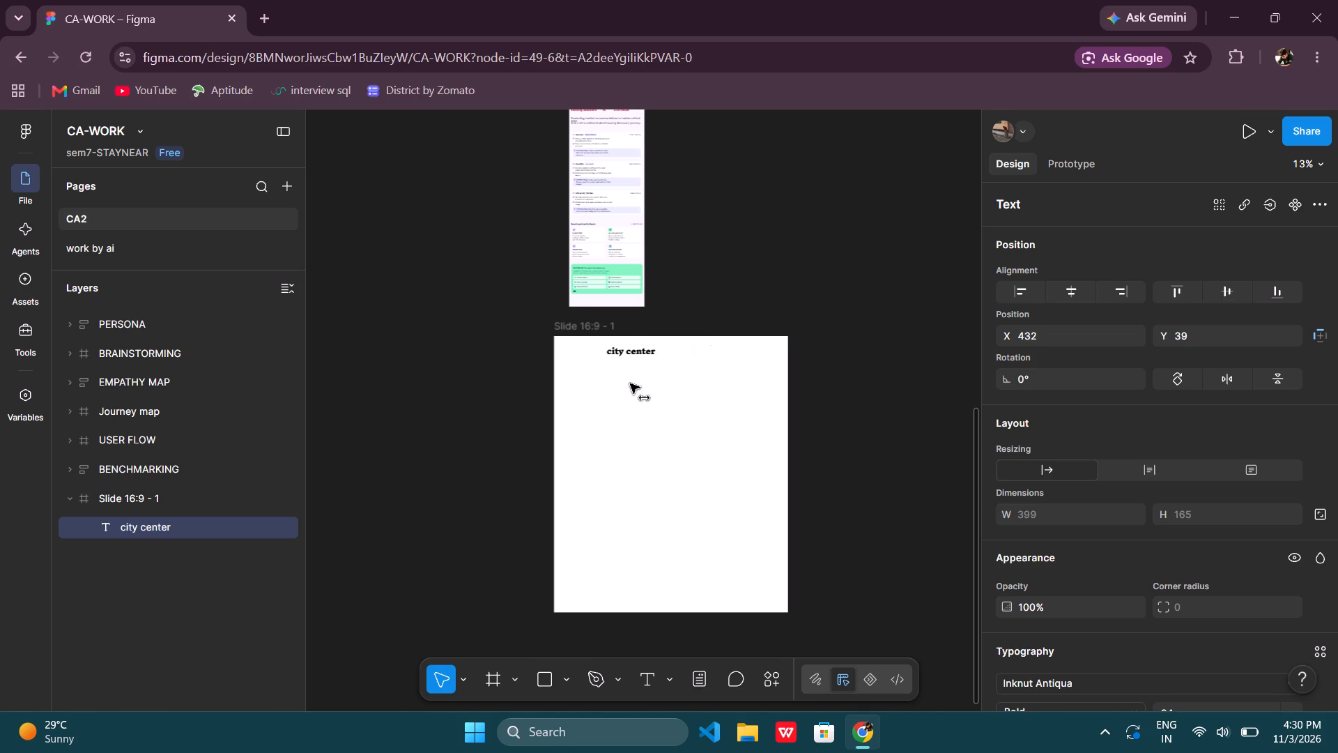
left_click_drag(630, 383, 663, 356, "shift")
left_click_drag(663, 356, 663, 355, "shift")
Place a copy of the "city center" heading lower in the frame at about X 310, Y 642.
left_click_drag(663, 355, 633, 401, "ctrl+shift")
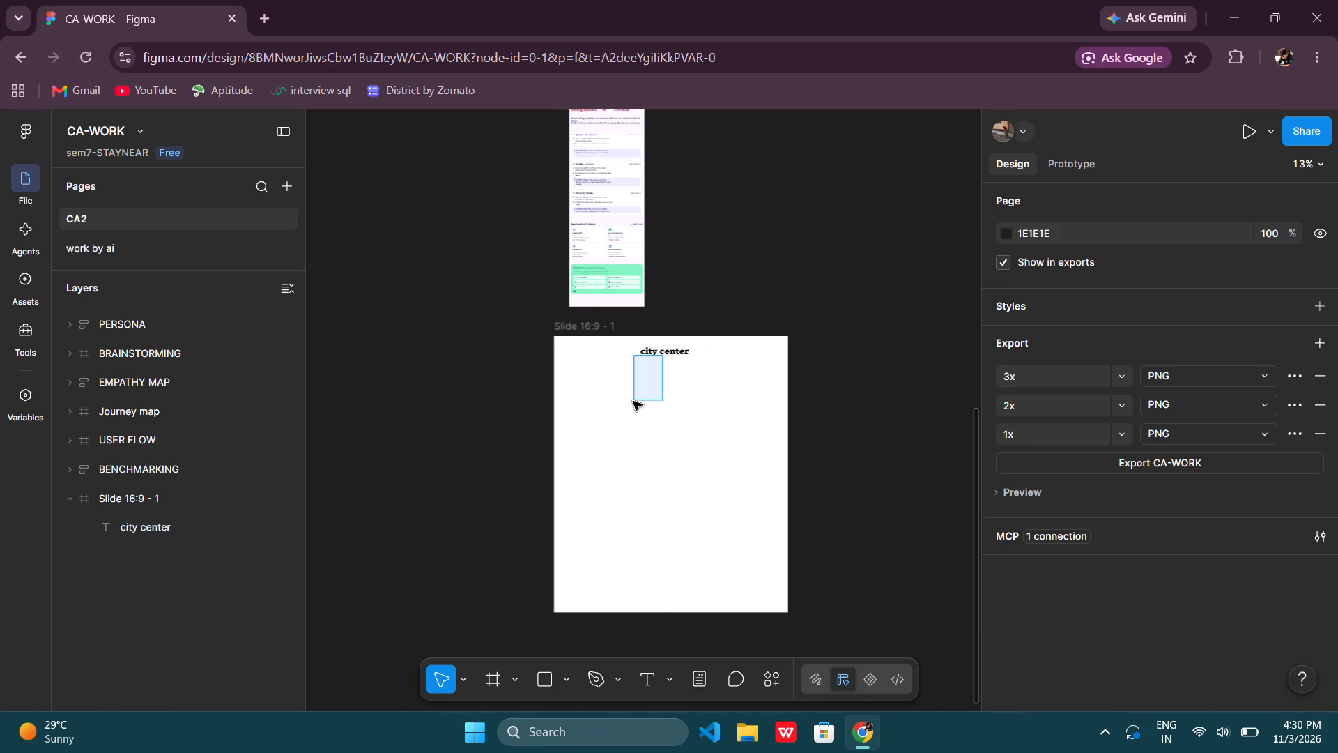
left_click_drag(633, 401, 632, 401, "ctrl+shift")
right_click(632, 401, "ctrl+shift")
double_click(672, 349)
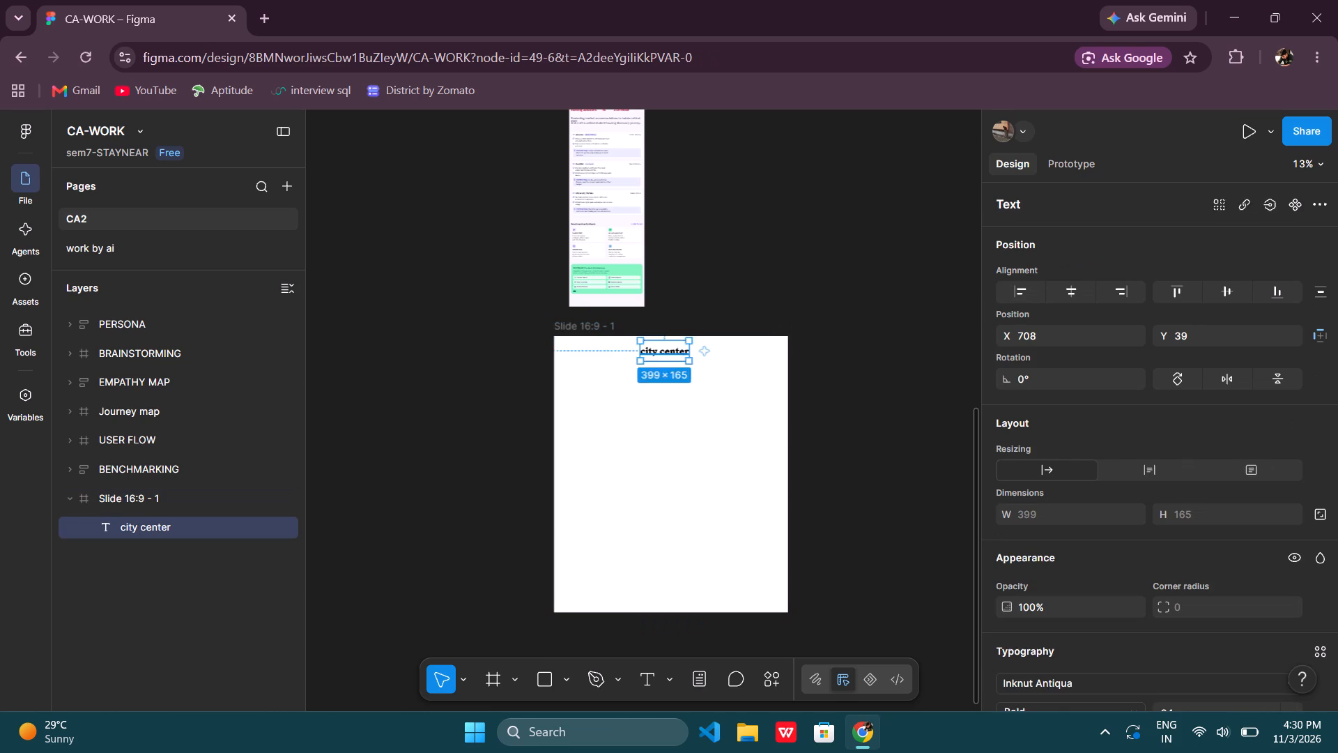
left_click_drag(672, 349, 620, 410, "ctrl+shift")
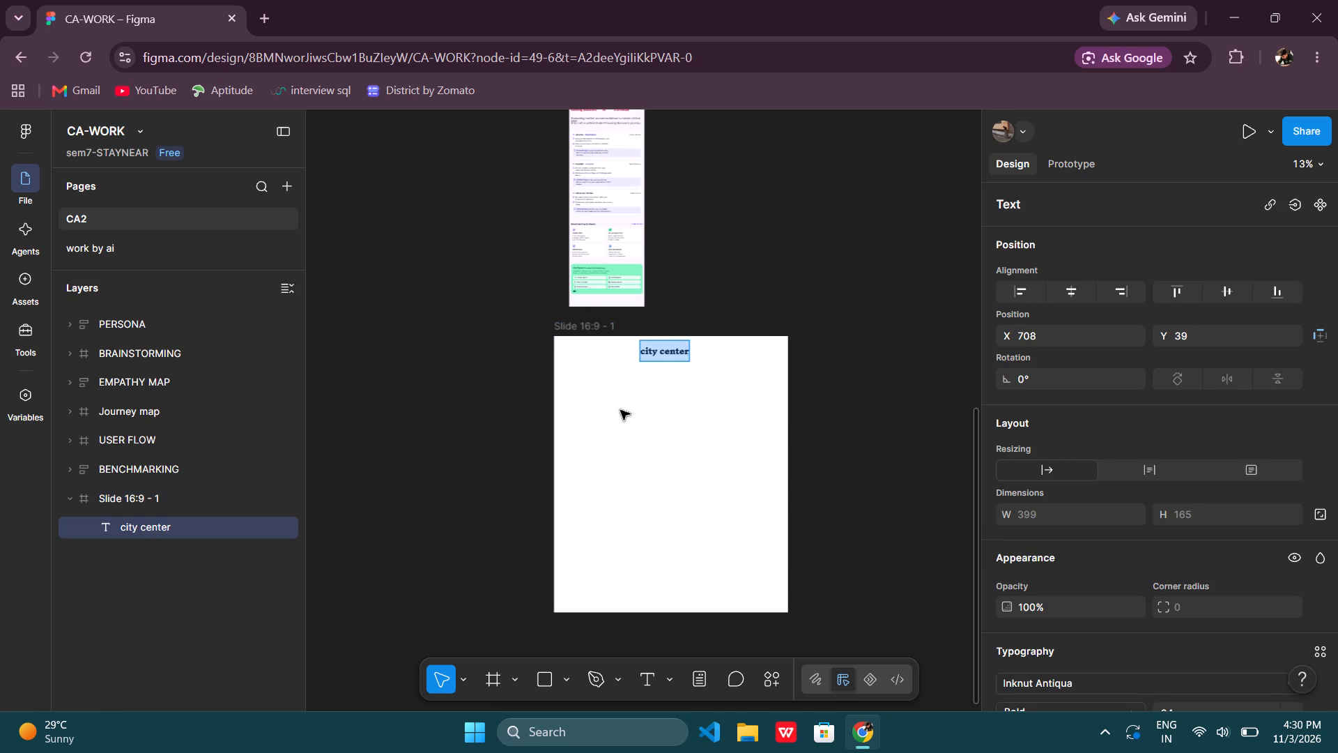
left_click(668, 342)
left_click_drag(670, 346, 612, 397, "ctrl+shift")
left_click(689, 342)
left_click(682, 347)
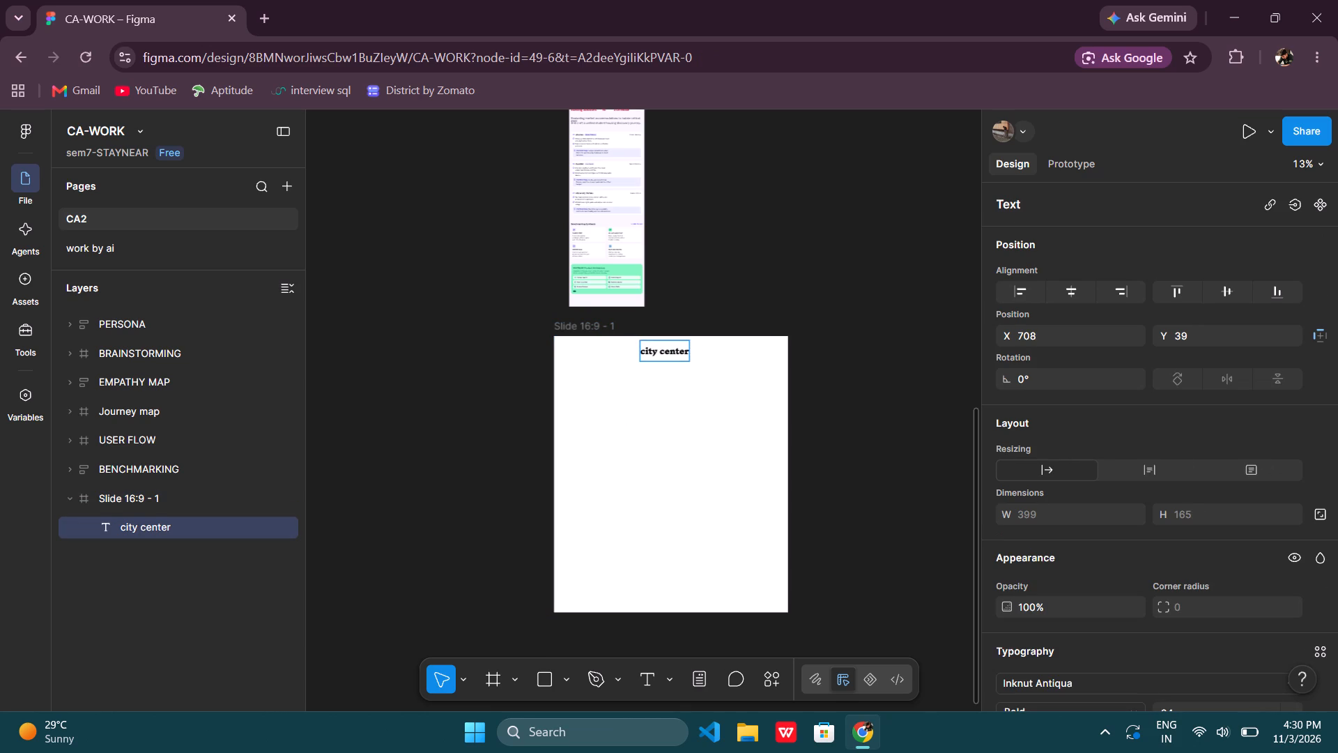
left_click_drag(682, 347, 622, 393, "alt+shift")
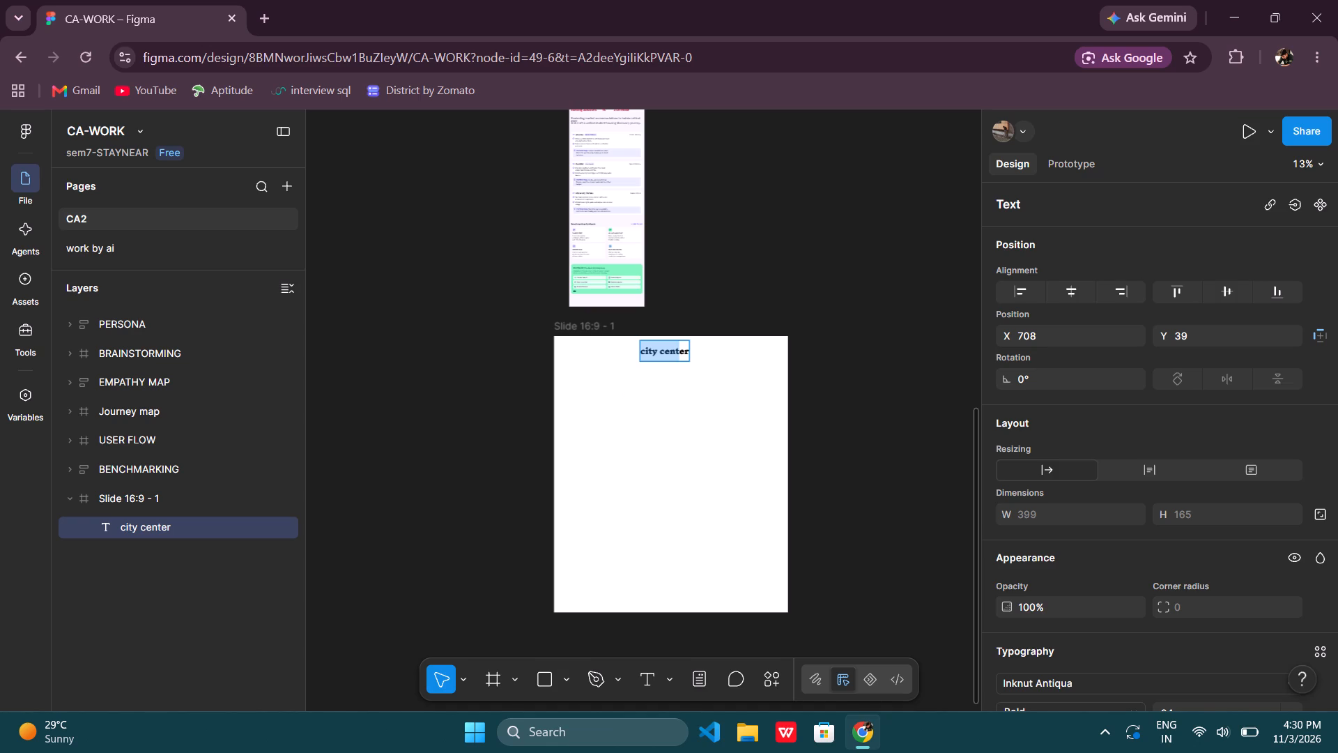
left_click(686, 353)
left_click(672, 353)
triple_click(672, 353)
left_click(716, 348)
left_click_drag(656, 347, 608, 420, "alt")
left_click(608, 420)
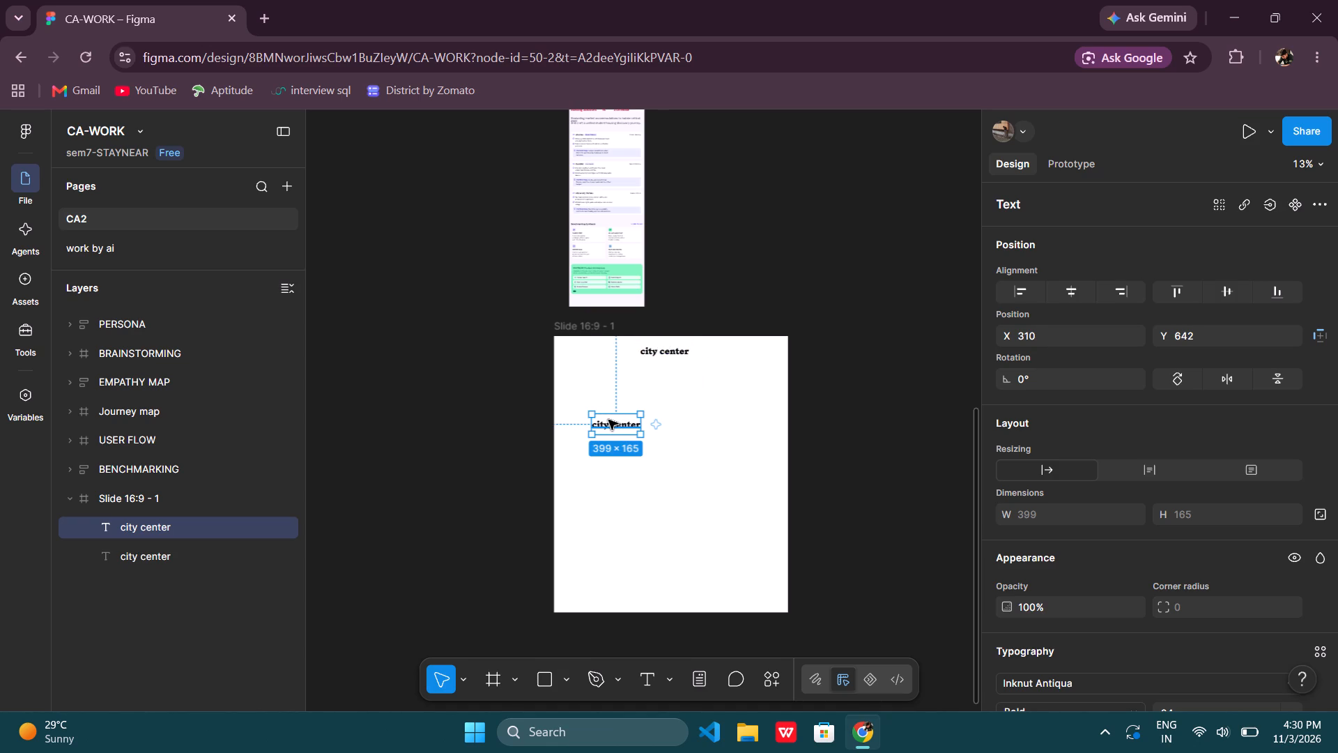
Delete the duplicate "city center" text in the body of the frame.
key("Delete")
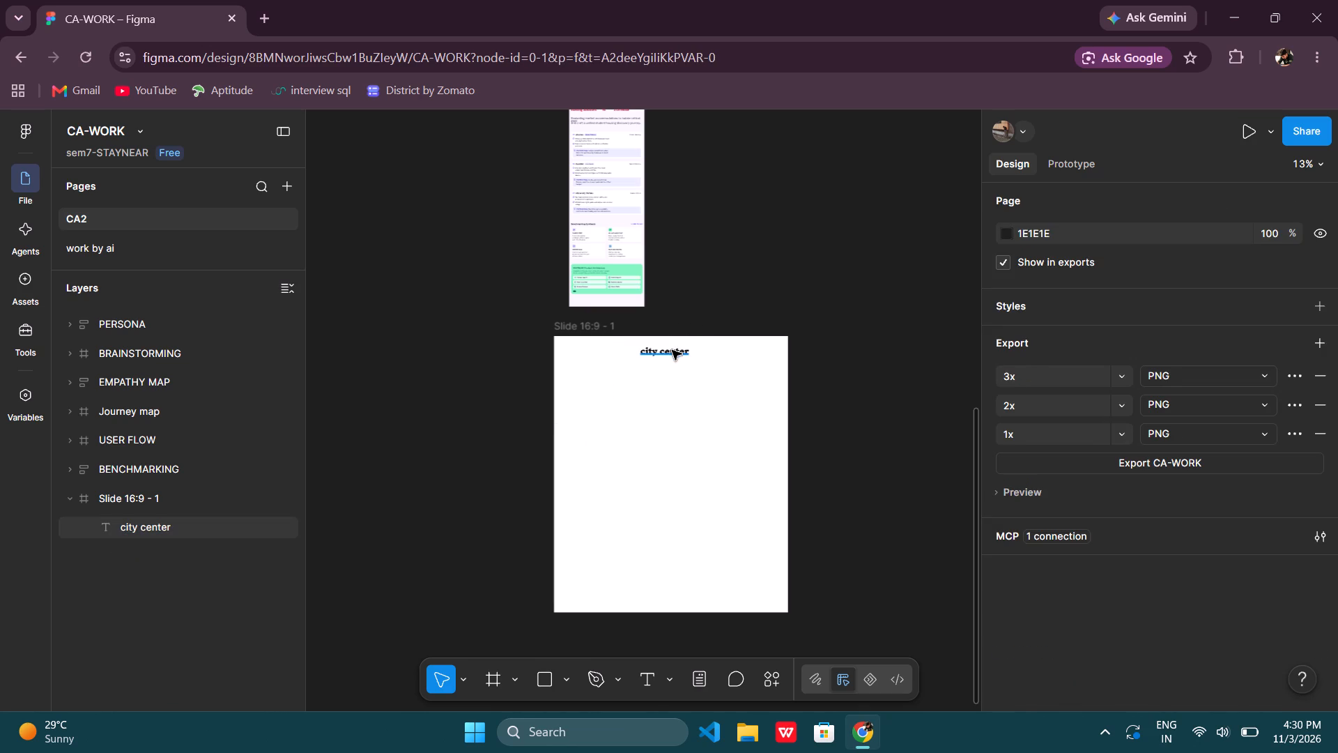
Reposition the "city center" heading at the frame's top centre, X 760, Y 0.
left_click(671, 351)
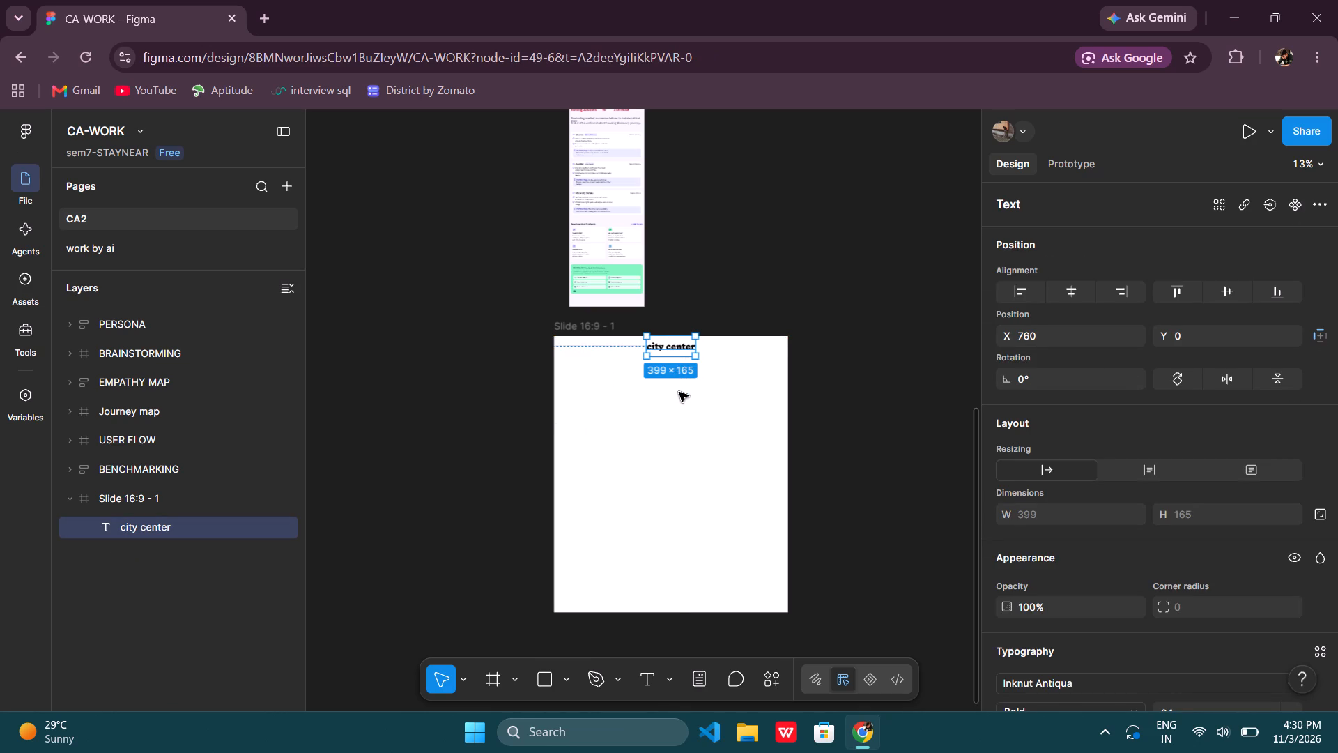
Draw a near-circular grey ellipse, about 311 × 327, below and left of the "city center" heading at X 124, Y 194.
left_click(675, 455)
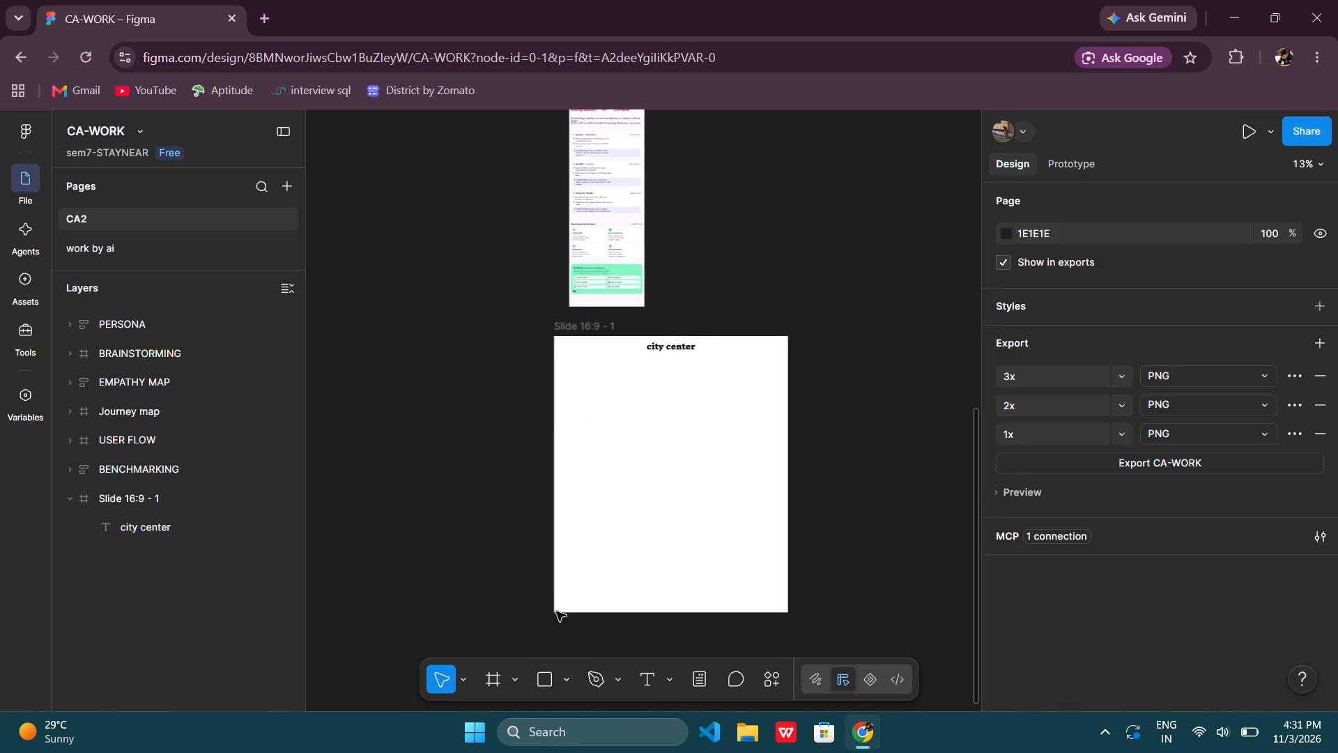
left_click(661, 685)
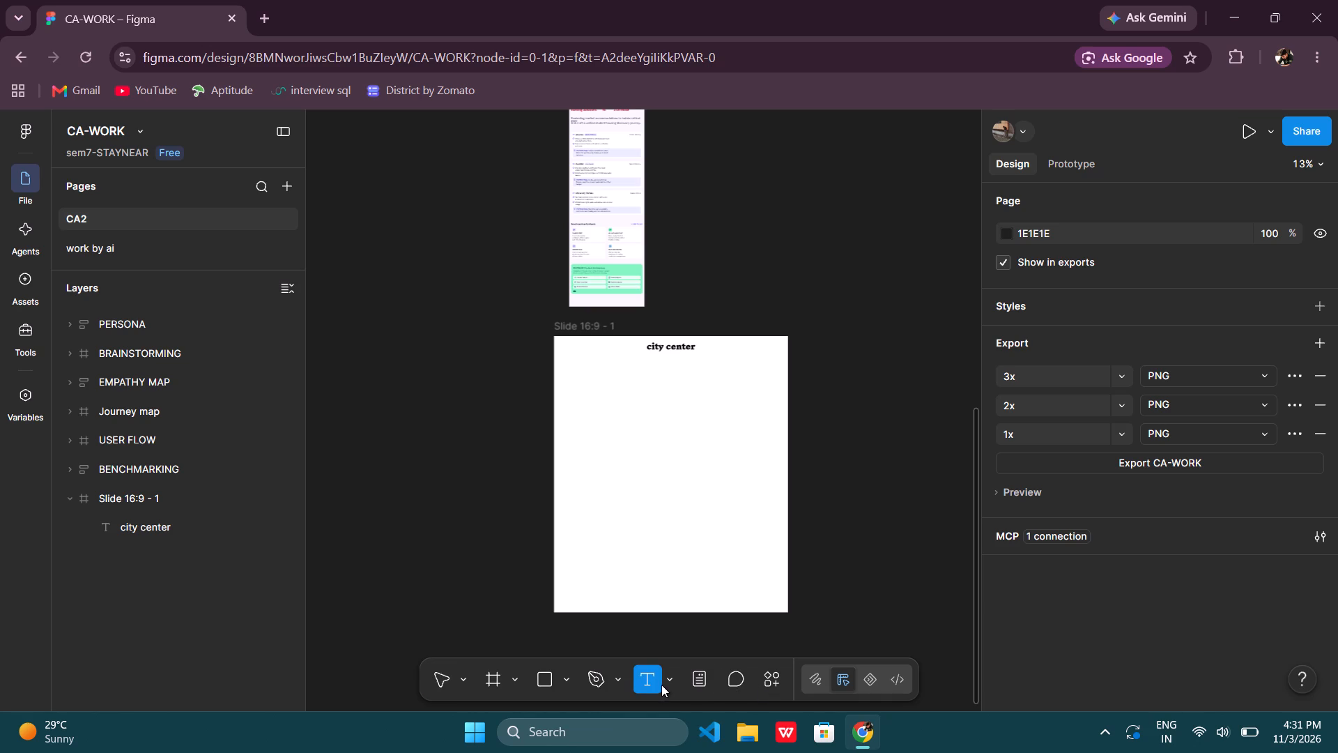
right_click(667, 685)
left_click(667, 685)
left_click(566, 681)
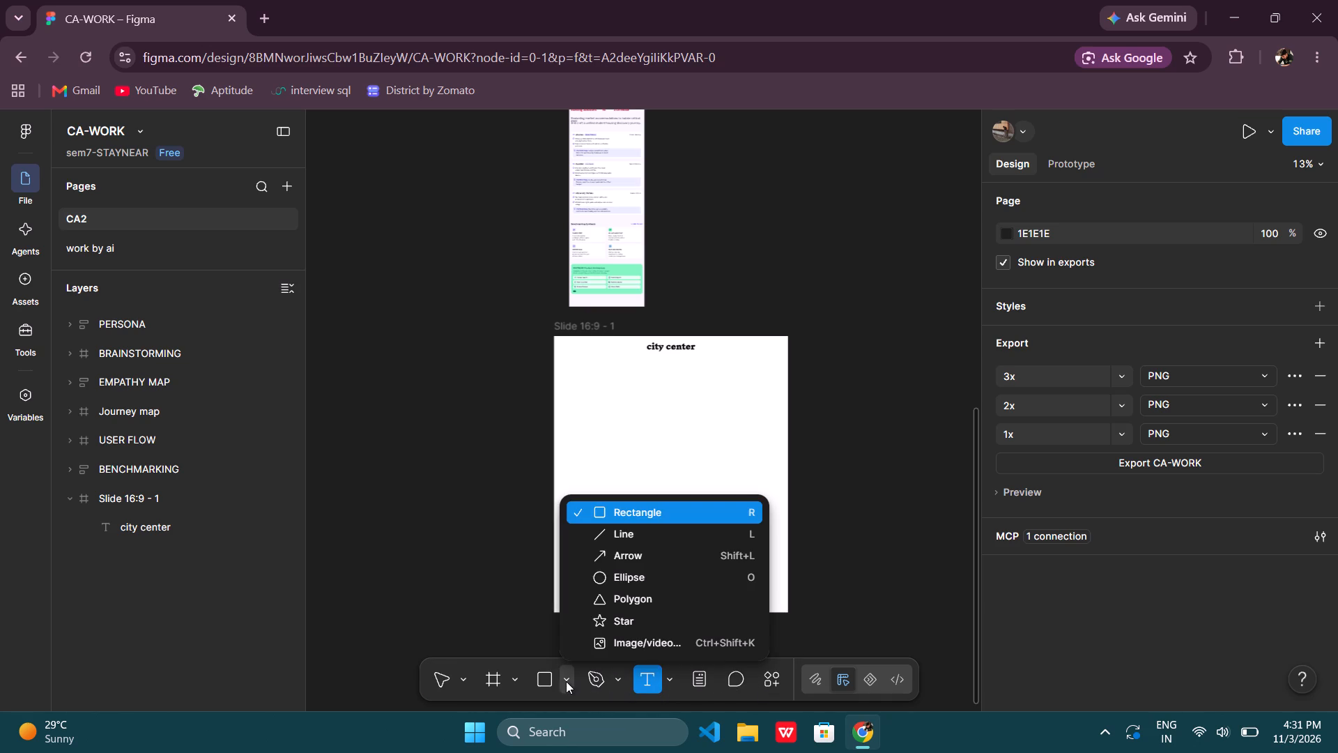
left_click(649, 575)
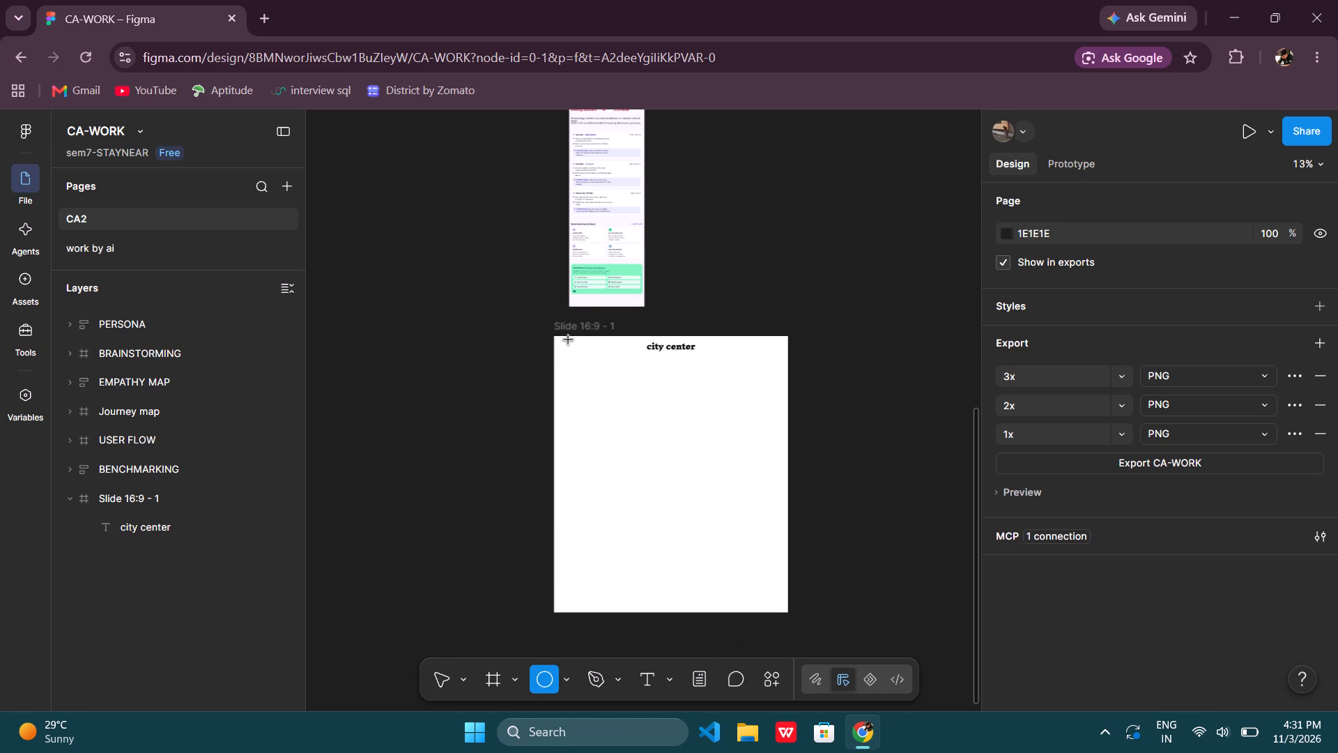
left_click_drag(572, 360, 596, 393)
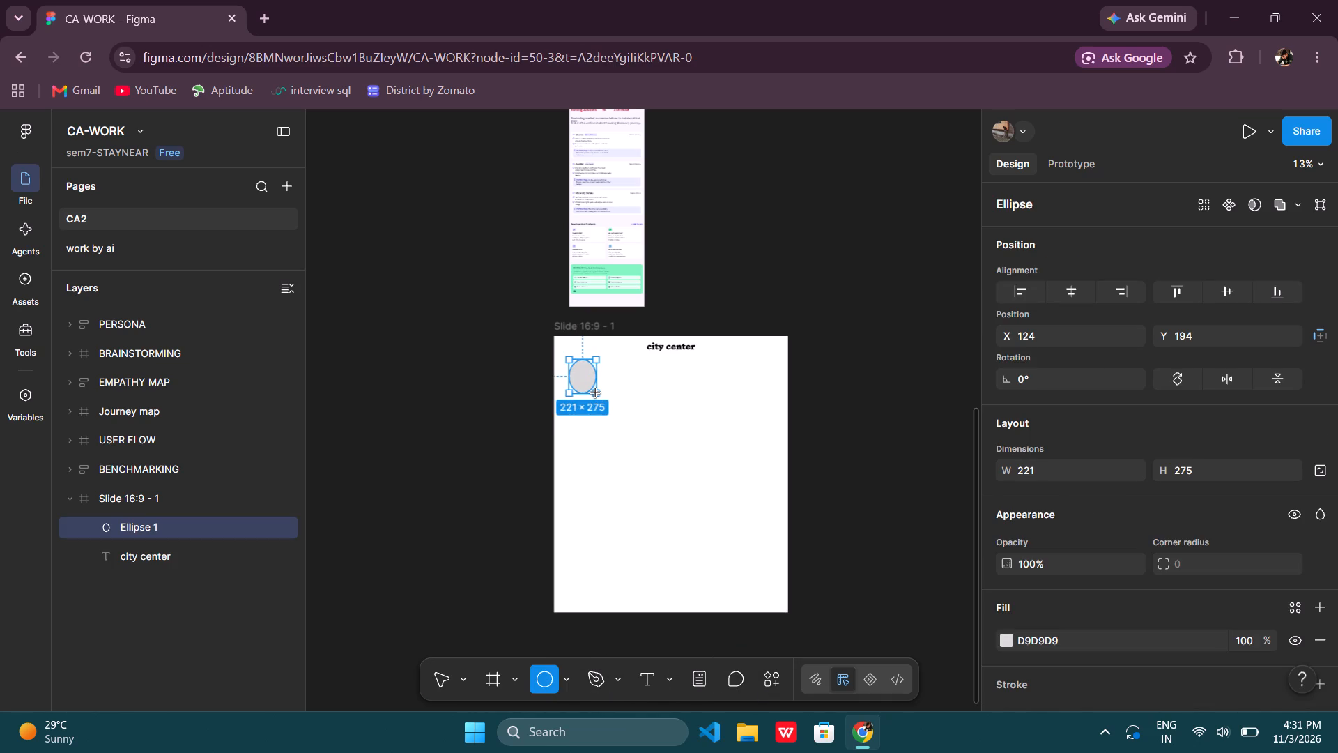
left_click_drag(596, 393, 603, 395)
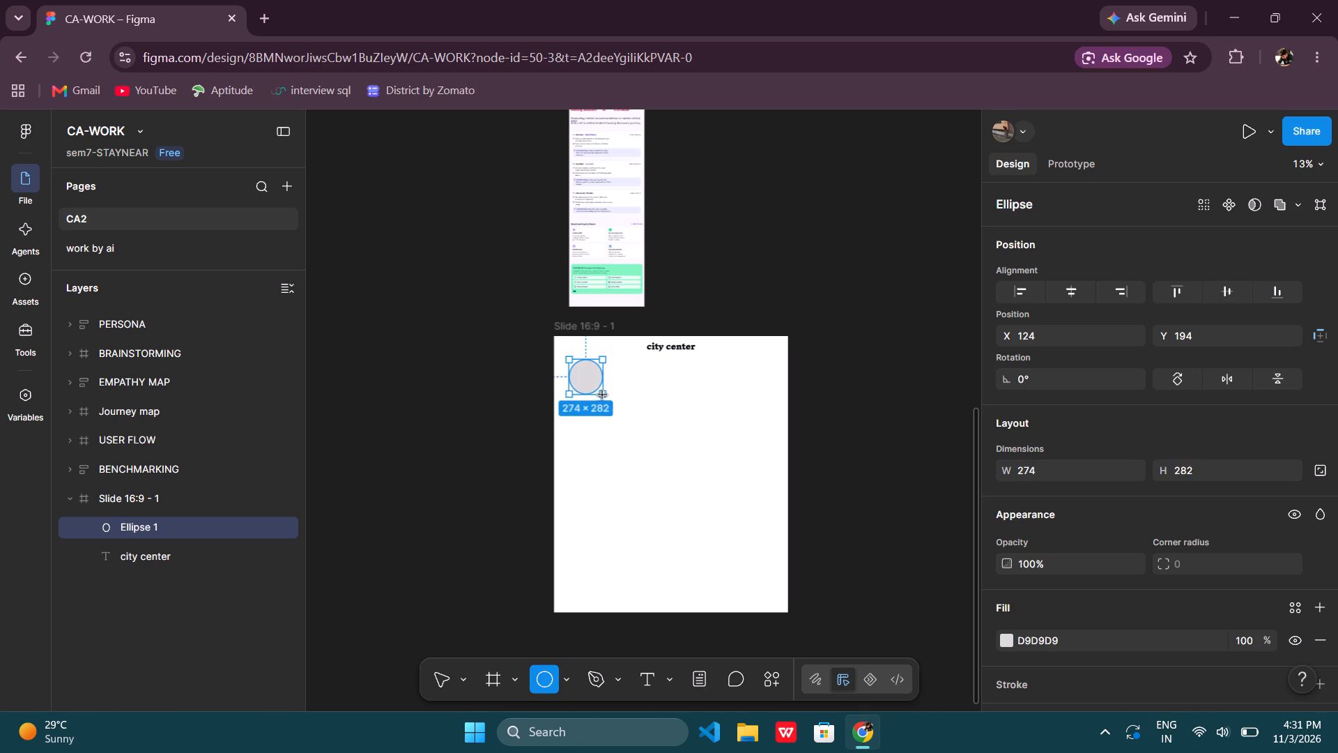
left_click_drag(603, 395, 608, 400)
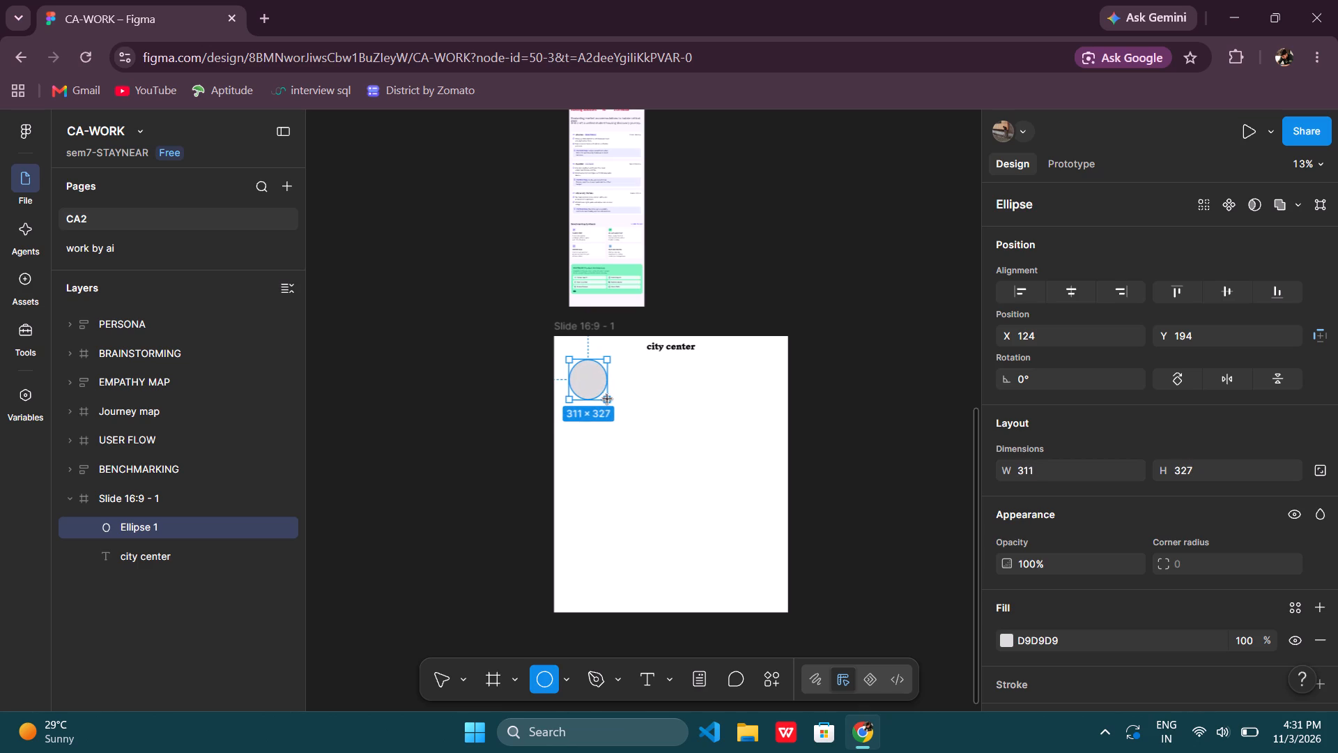
left_click_drag(608, 400, 609, 400)
double_click(631, 367)
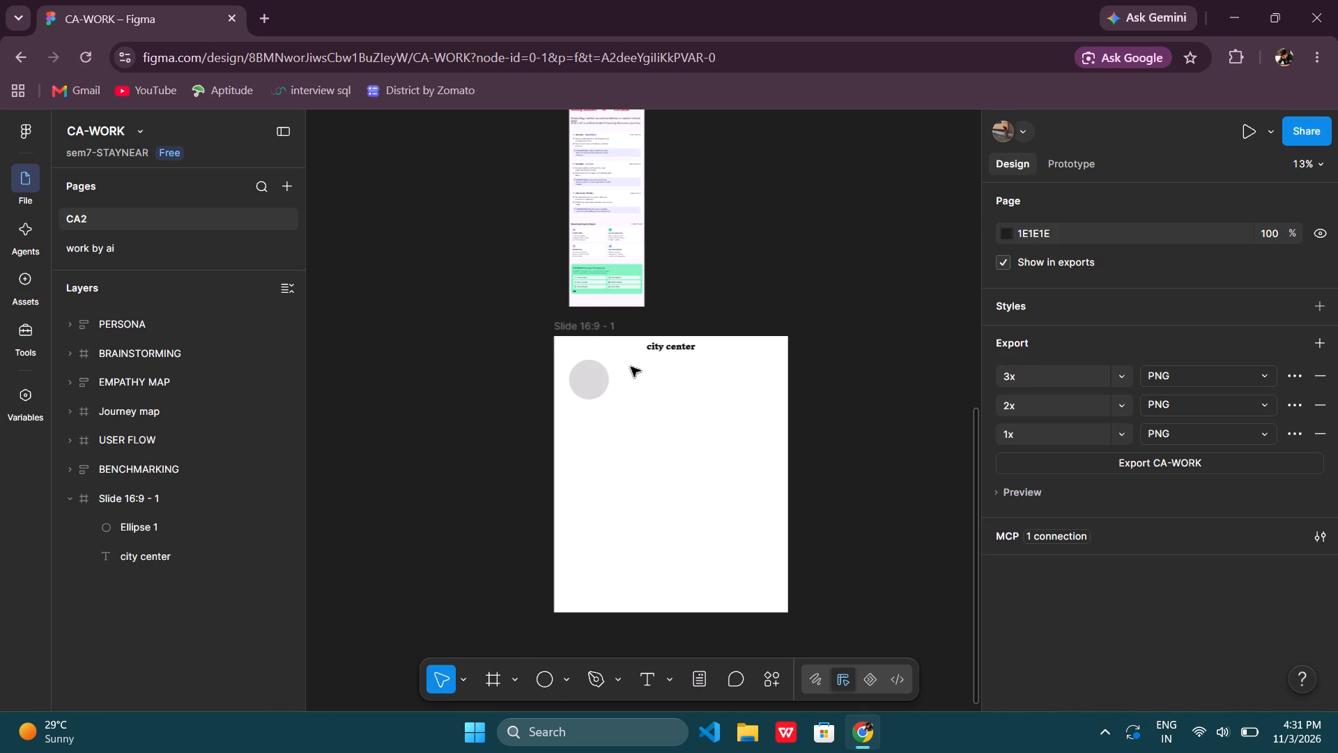
left_click(631, 367)
left_click(994, 482)
left_click(1000, 496)
Add the text "usp" beside the ellipse at about X 628, Y 276, in the heading's bold Inknut Antiqua style.
left_click(692, 349)
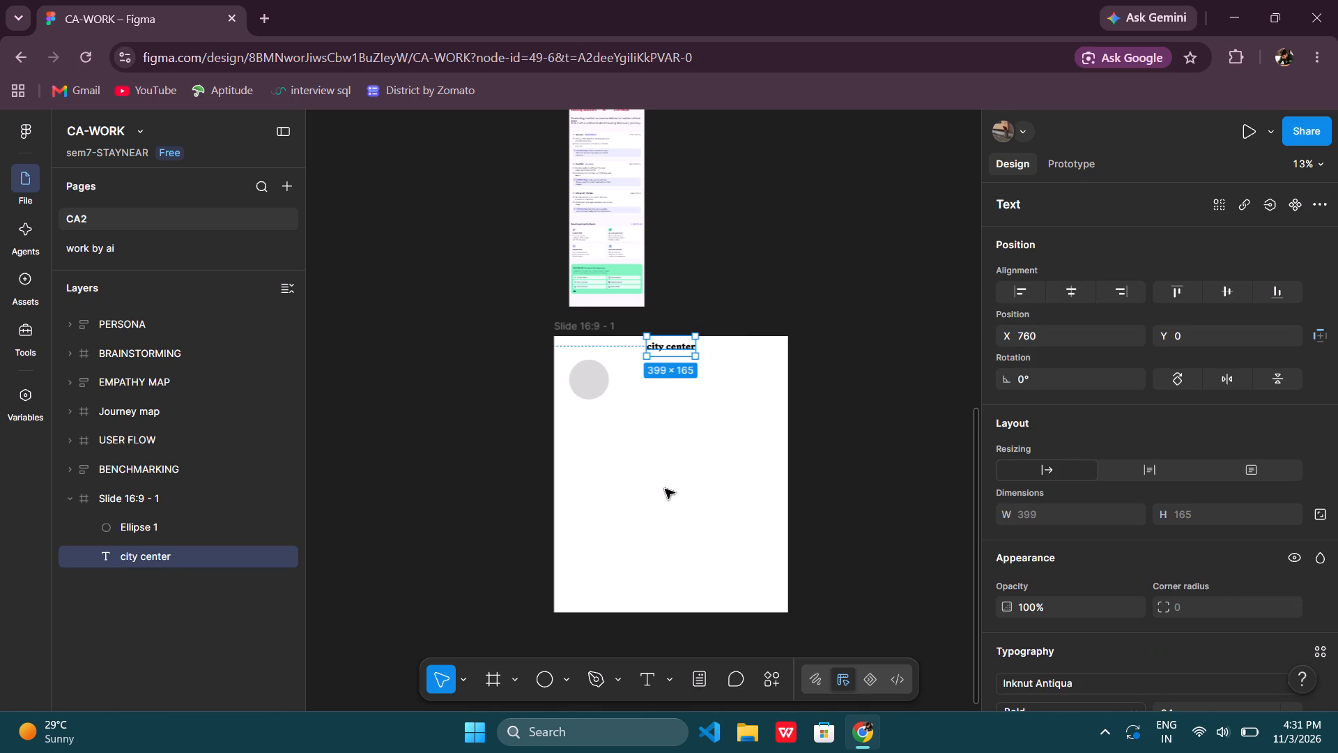
left_click(647, 668)
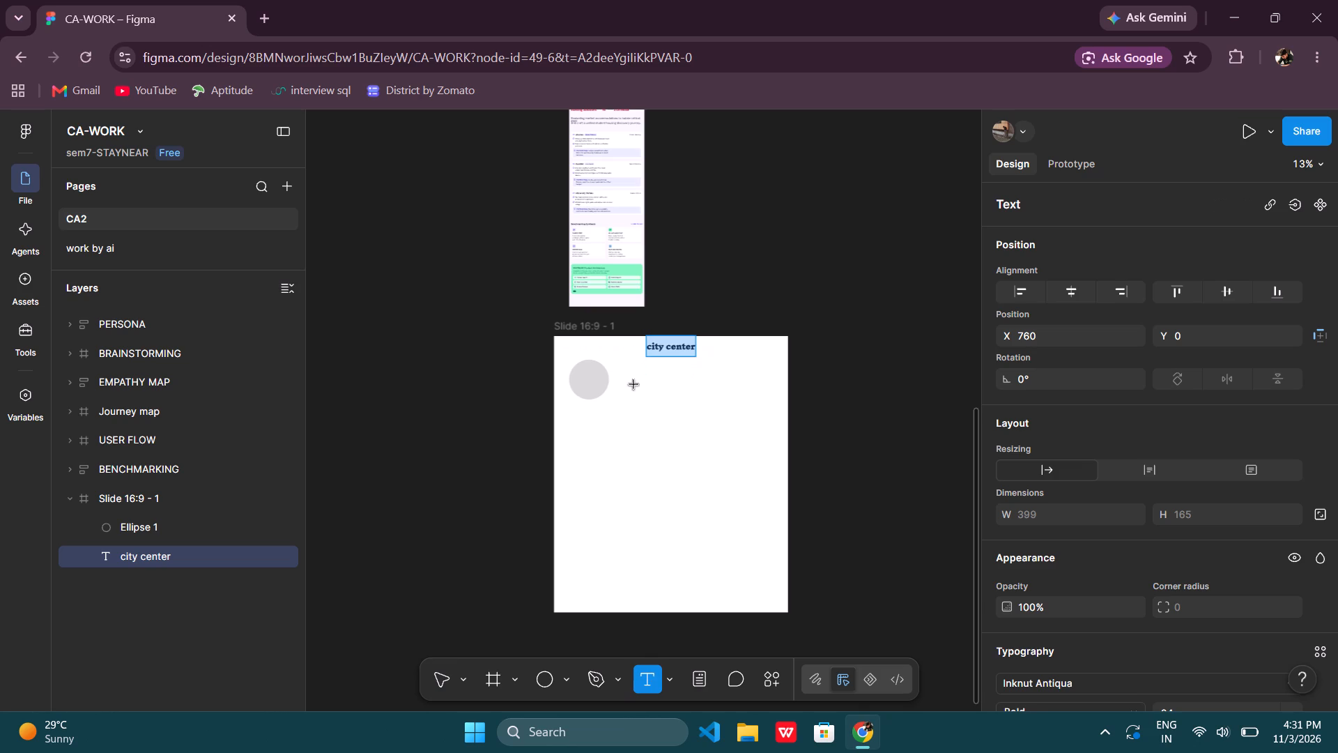
left_click(631, 370)
type("usp")
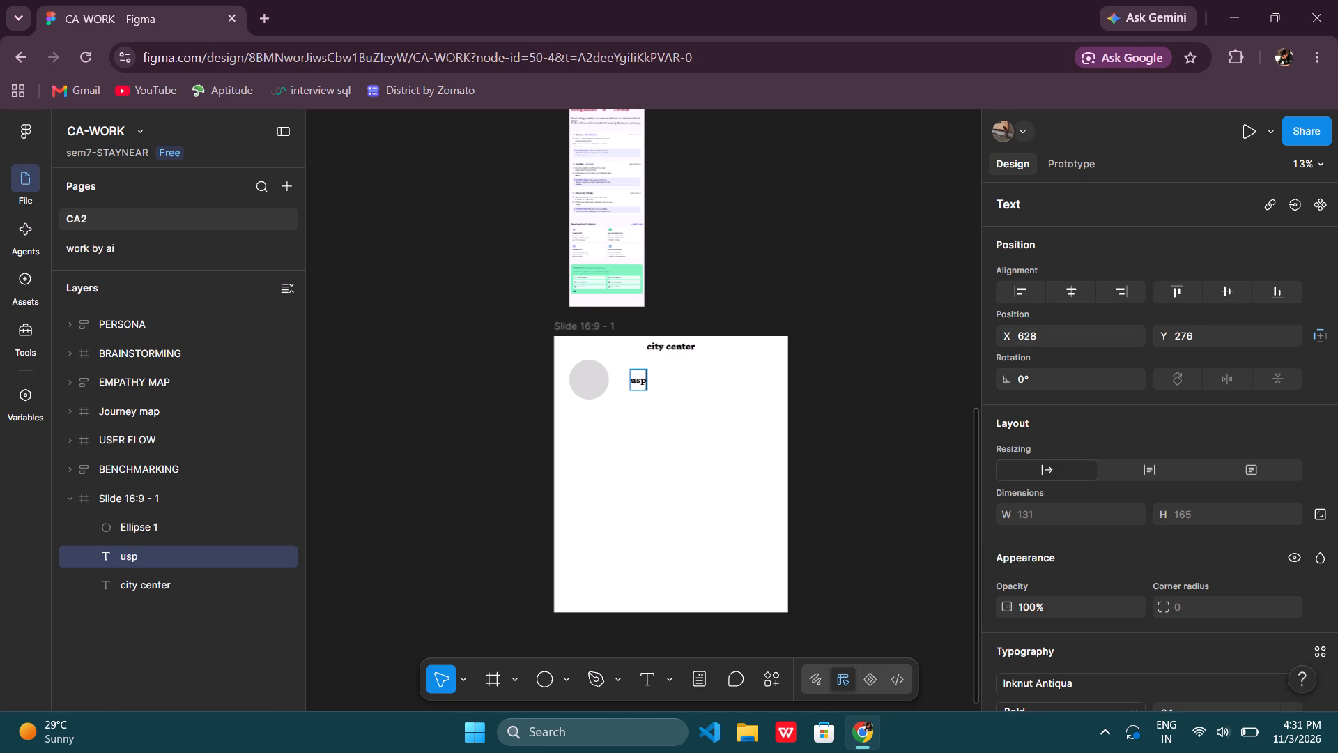
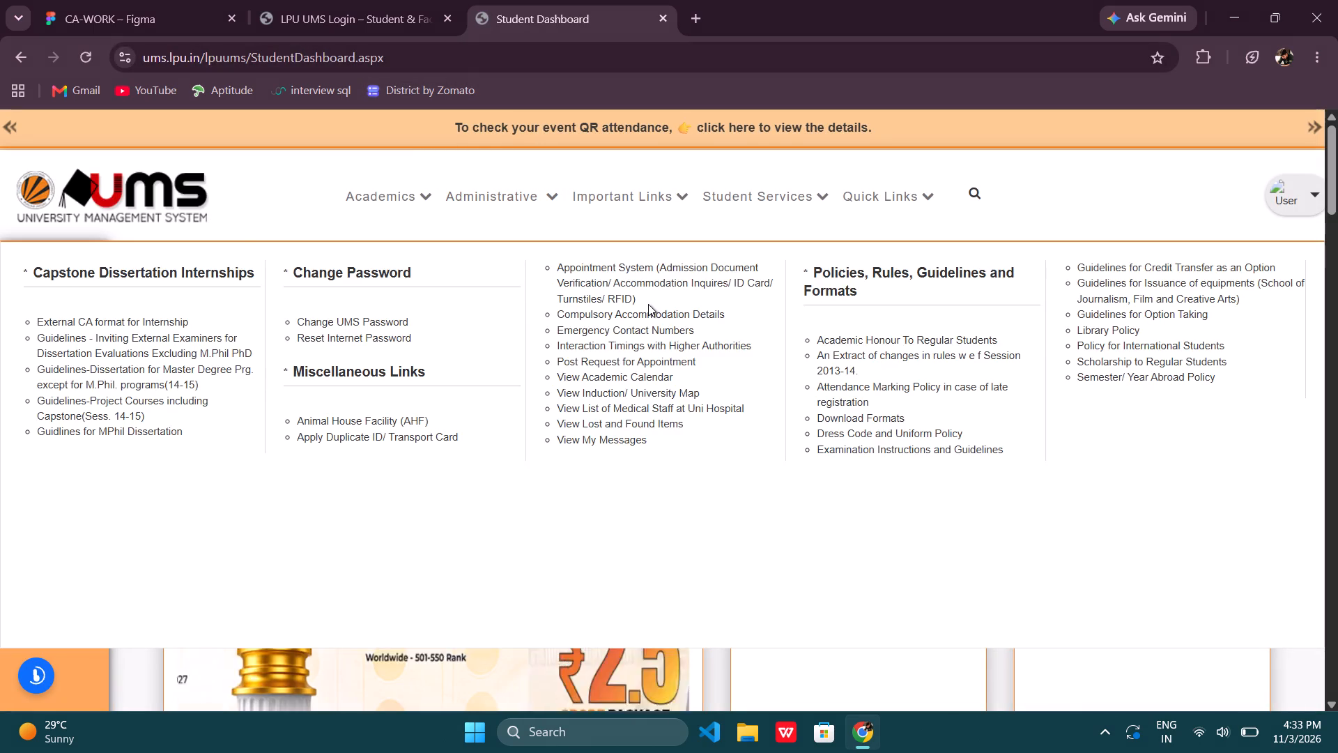
Look through the My Courses list on the UMS student dashboard, checking each course's attendance and class timings.
scroll(370, 440, "down", 4)
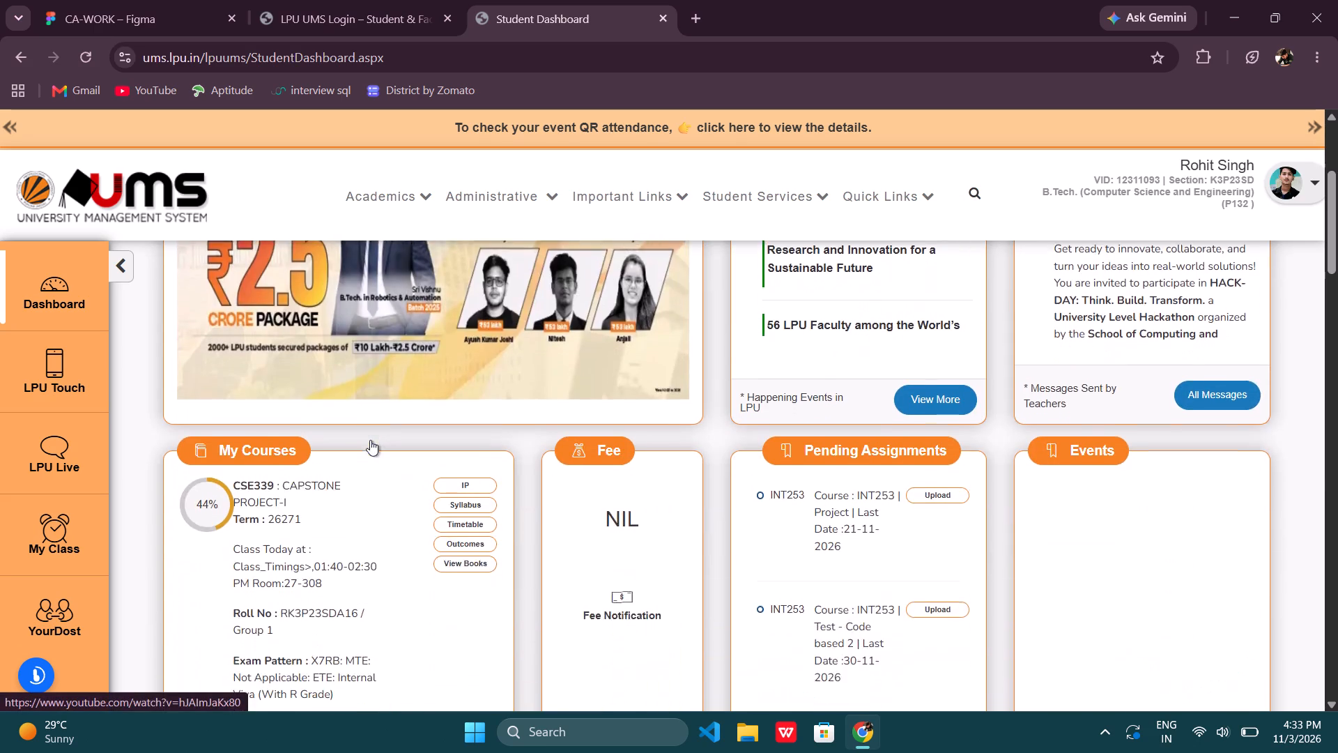
scroll(370, 440, "down", 3)
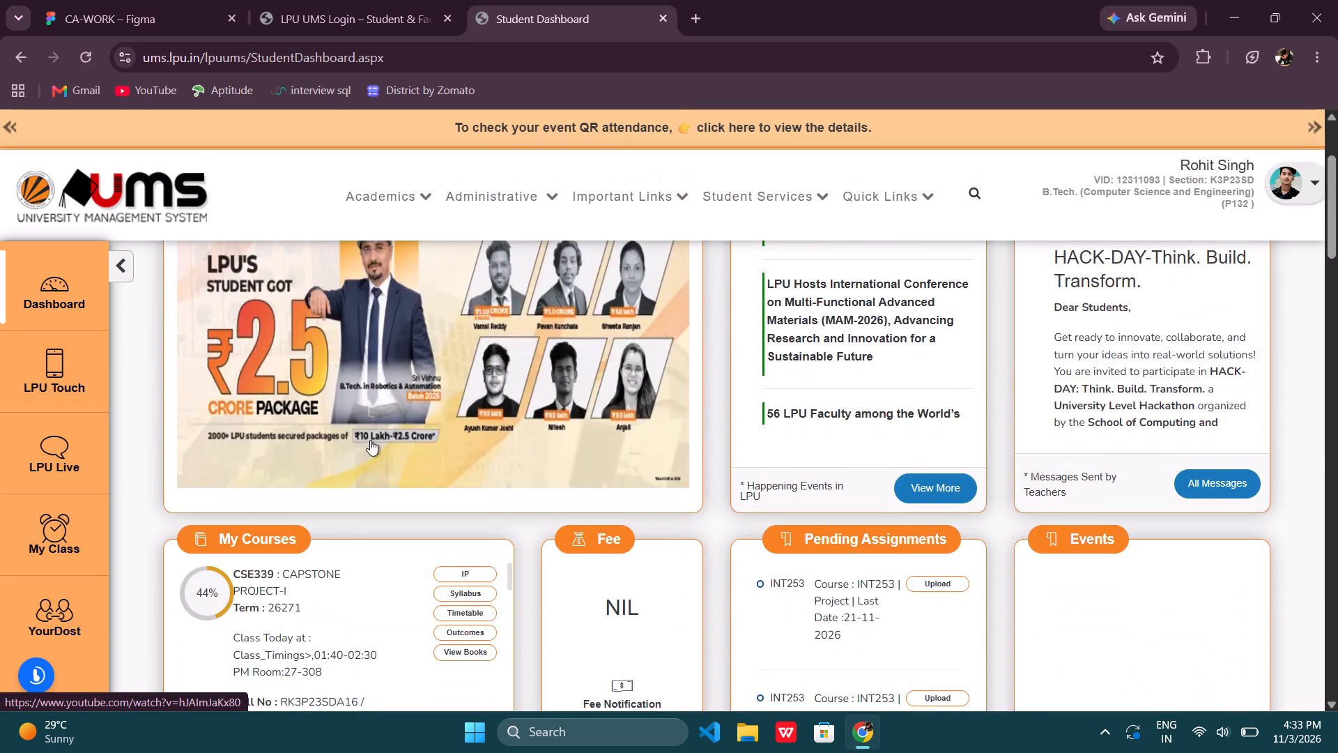
scroll(364, 538, "down", 3)
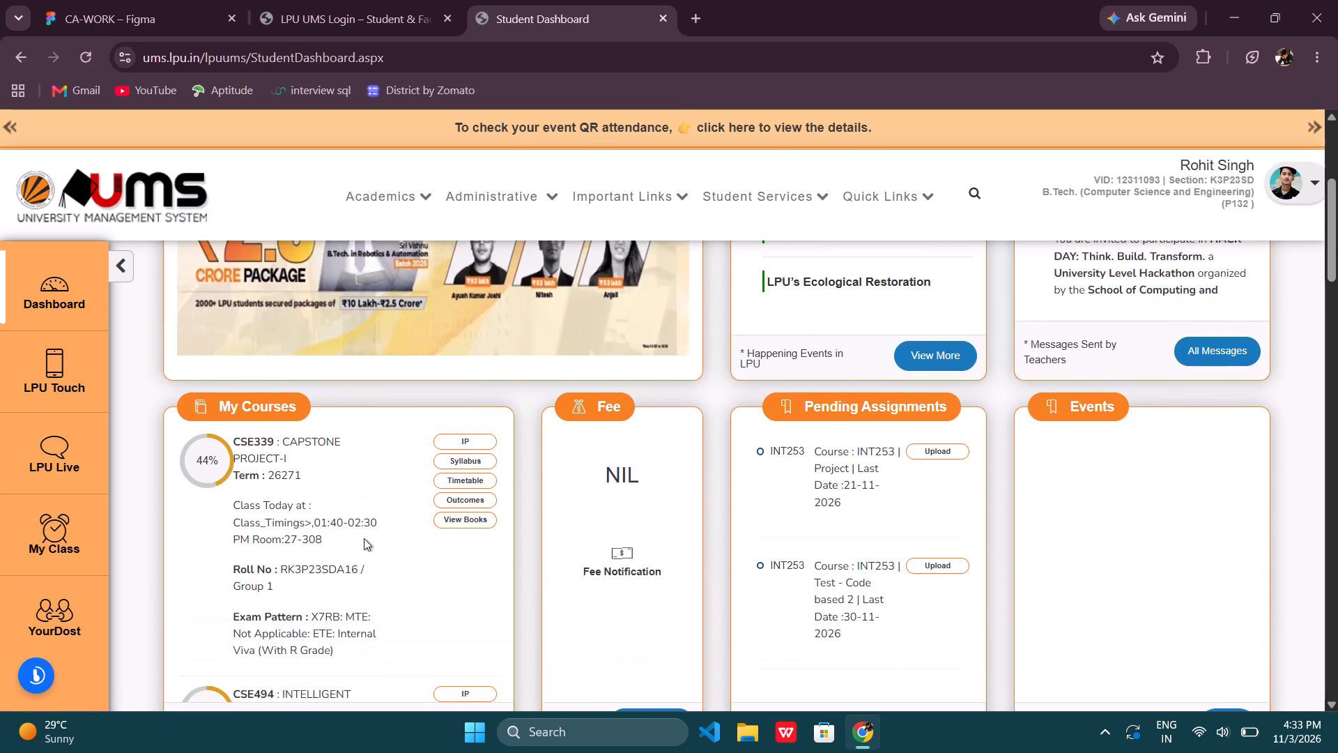
scroll(364, 538, "down", 4)
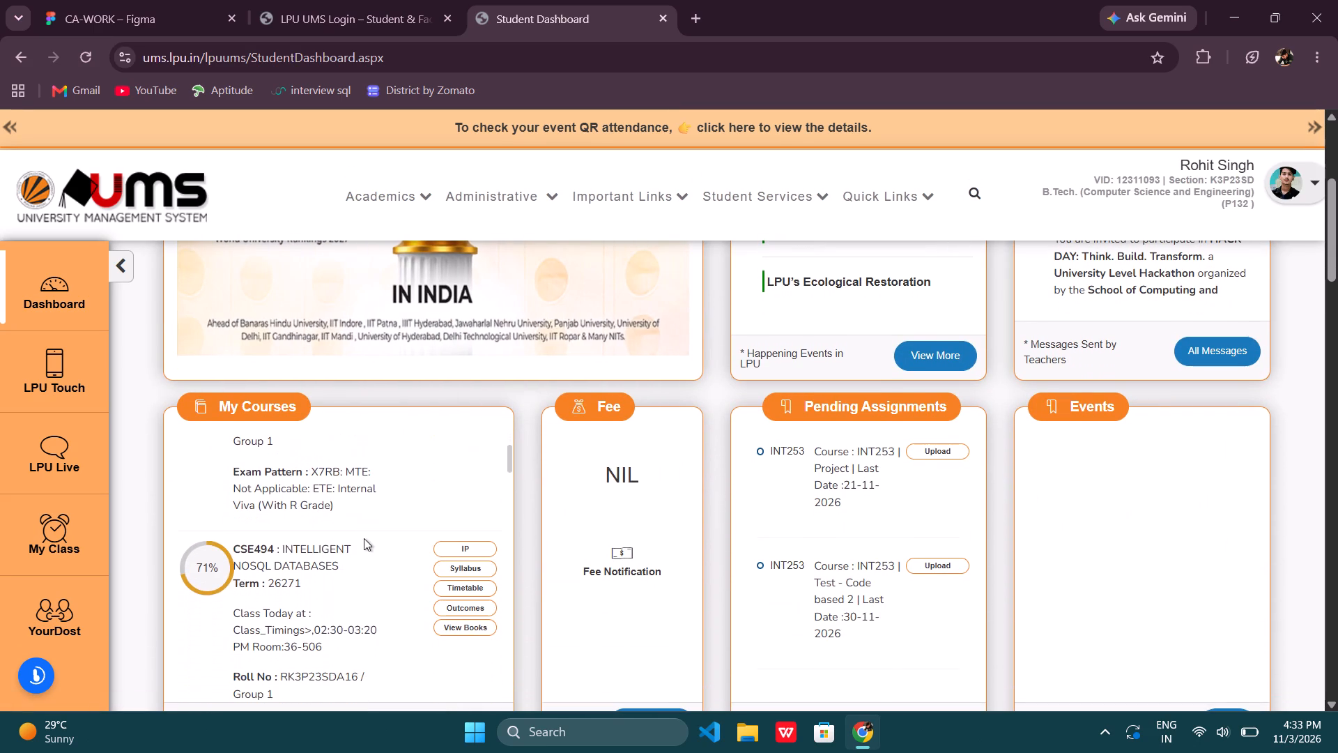
scroll(364, 538, "down", 1)
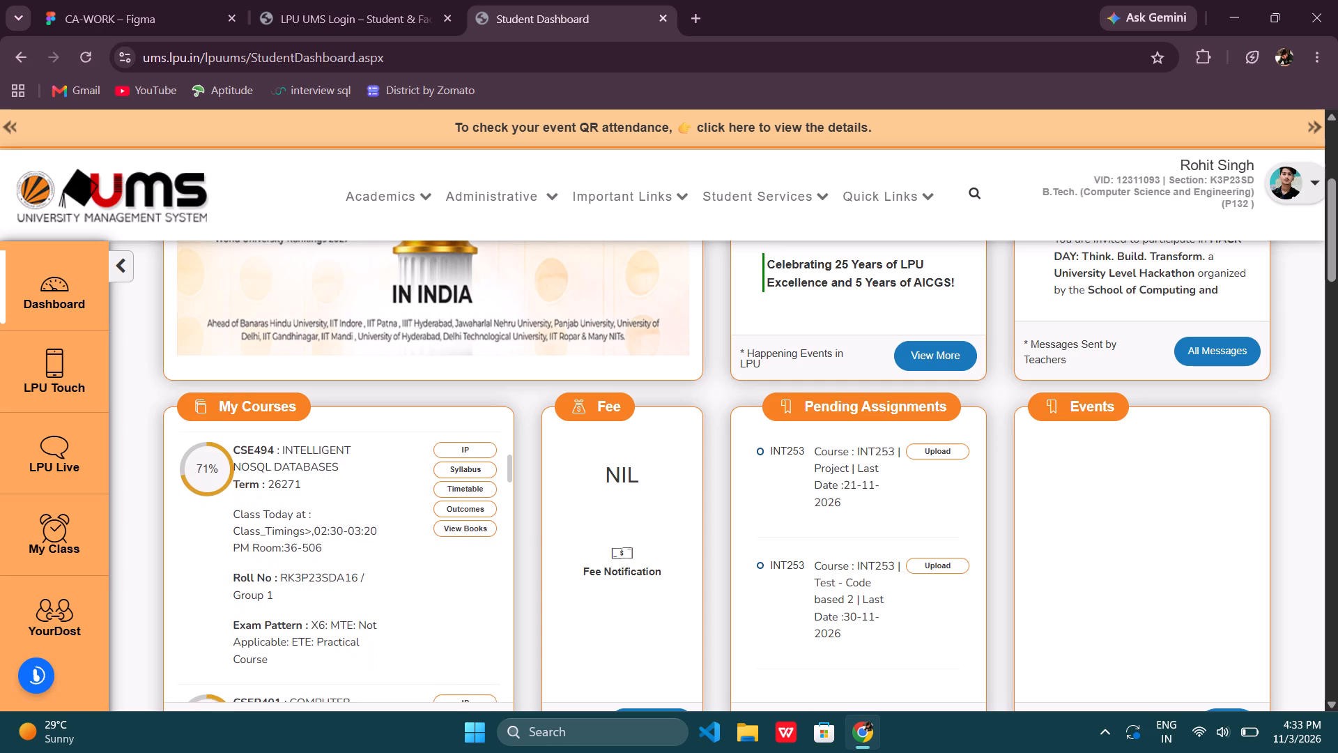
scroll(364, 538, "down", 4)
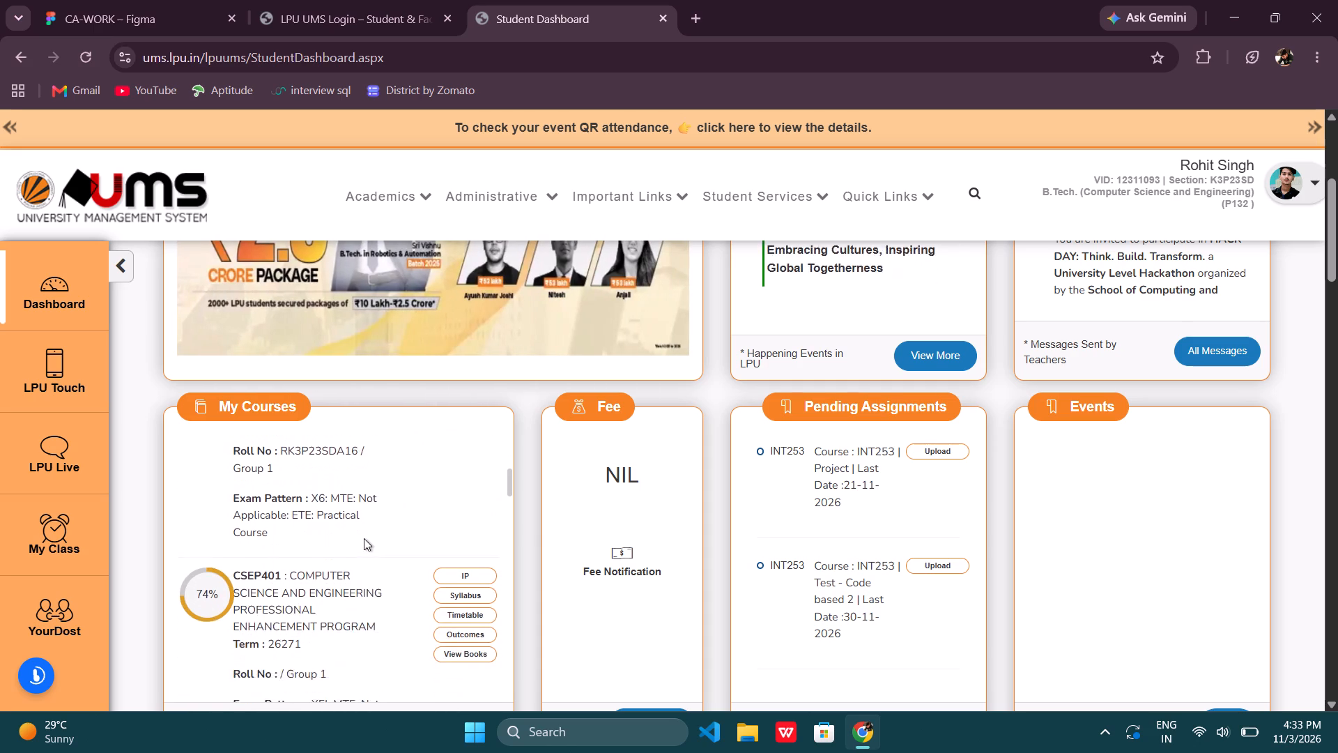
scroll(364, 538, "down", 5)
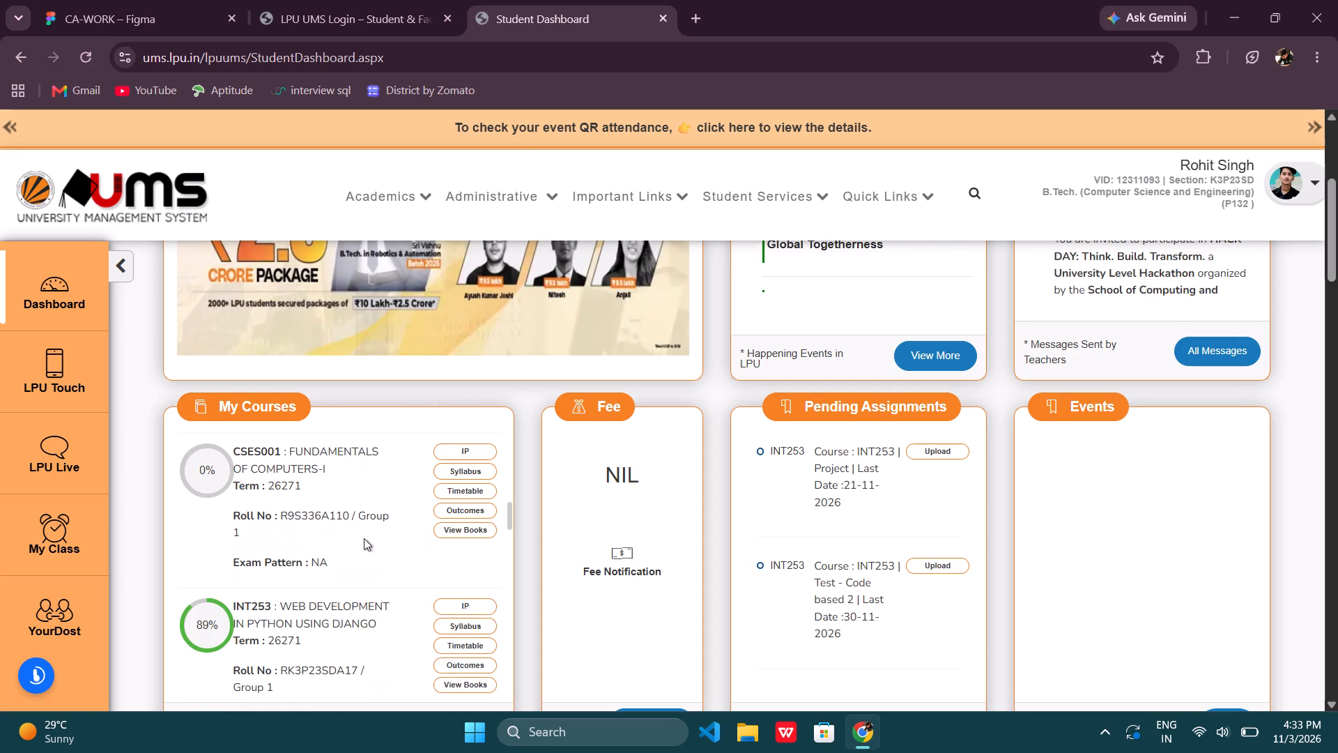
scroll(364, 538, "down", 4)
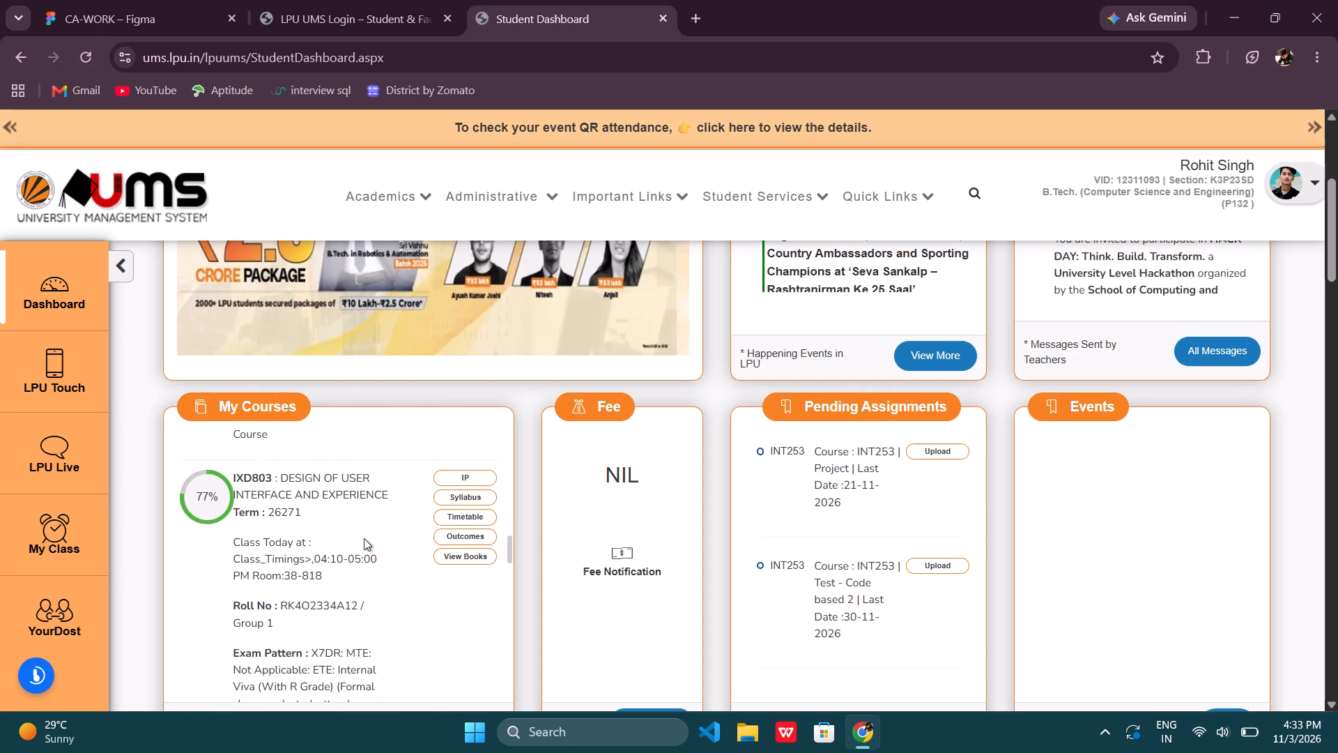
scroll(364, 538, "down", 2)
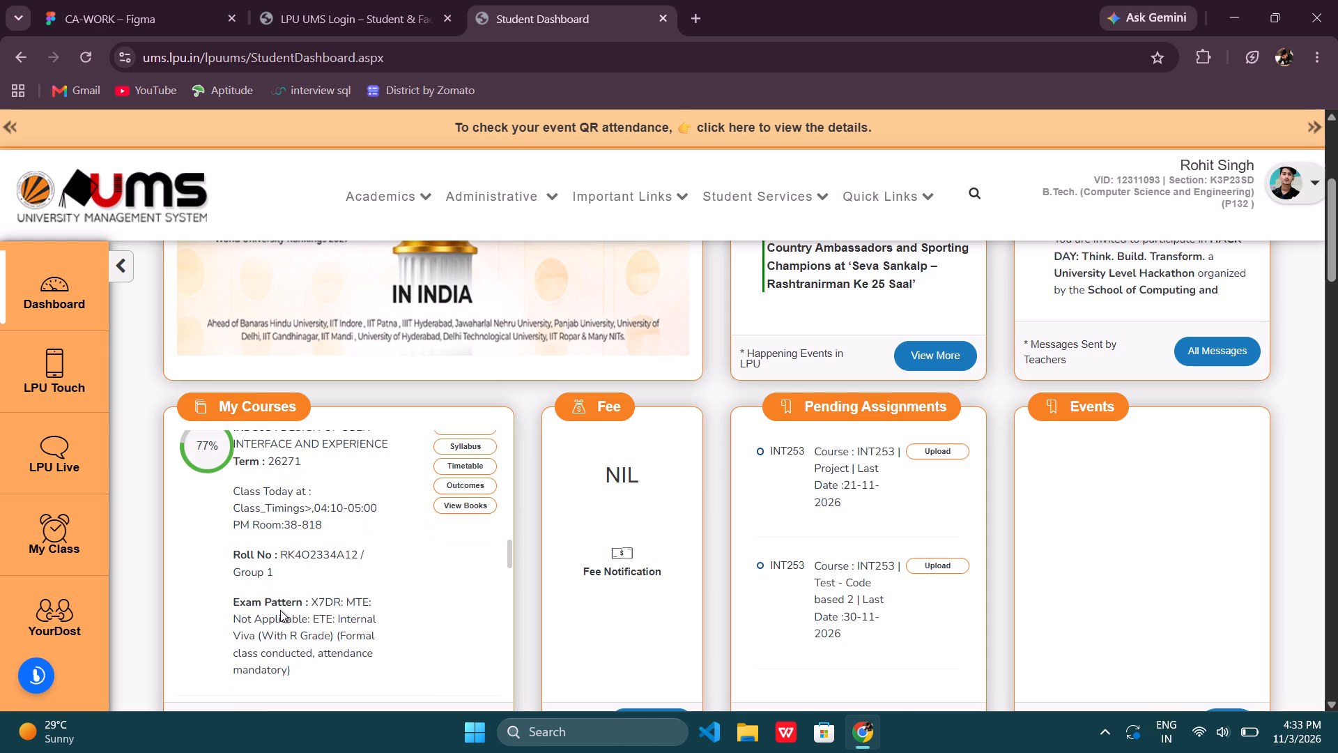
scroll(280, 610, "down", 1)
scroll(280, 610, "up", 1)
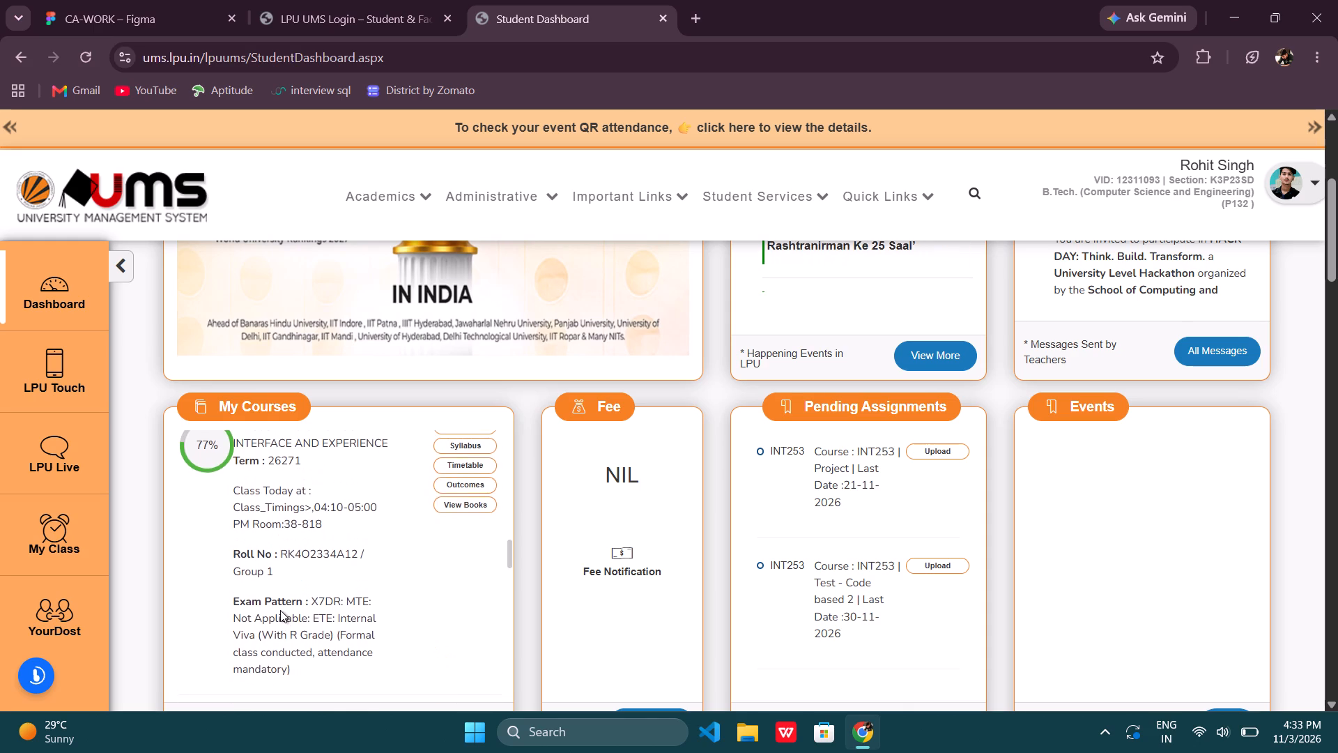
scroll(314, 501, "up", 1)
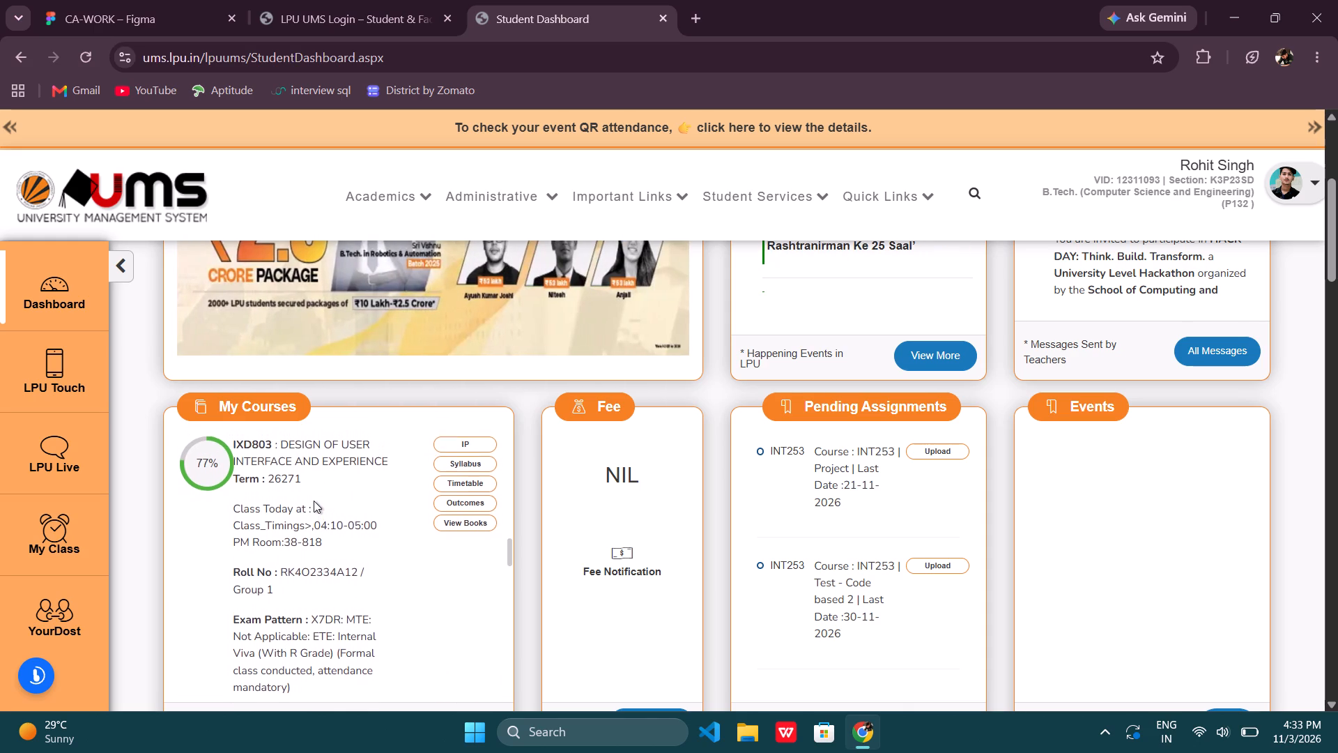
scroll(314, 501, "up", 1)
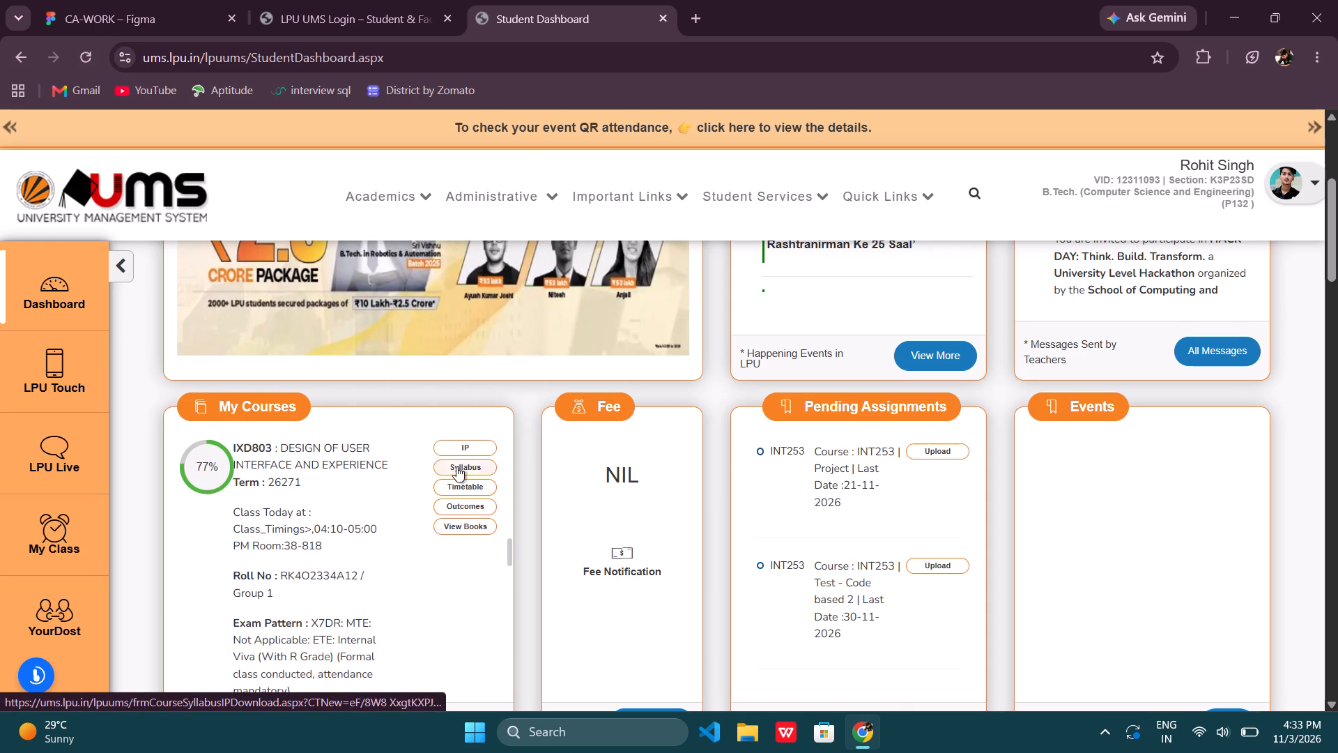
scroll(328, 478, "down", 1)
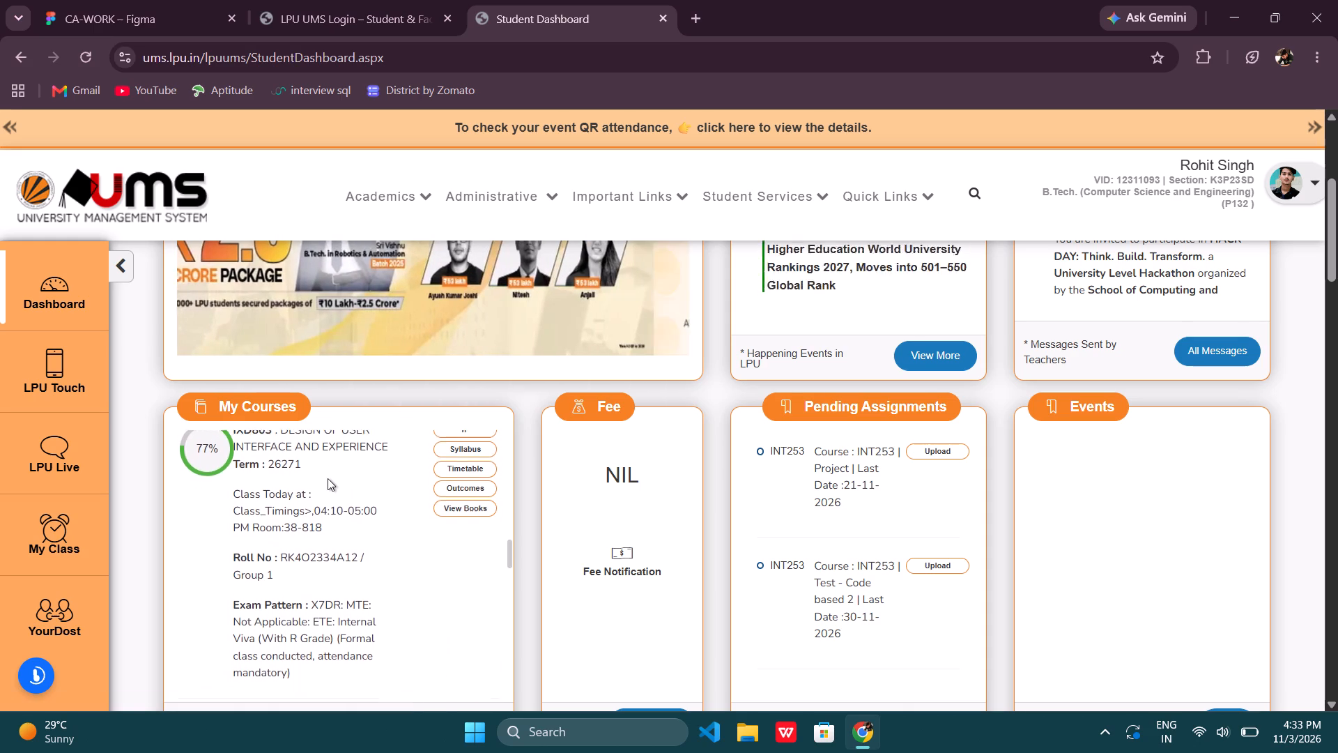
scroll(328, 478, "down", 8)
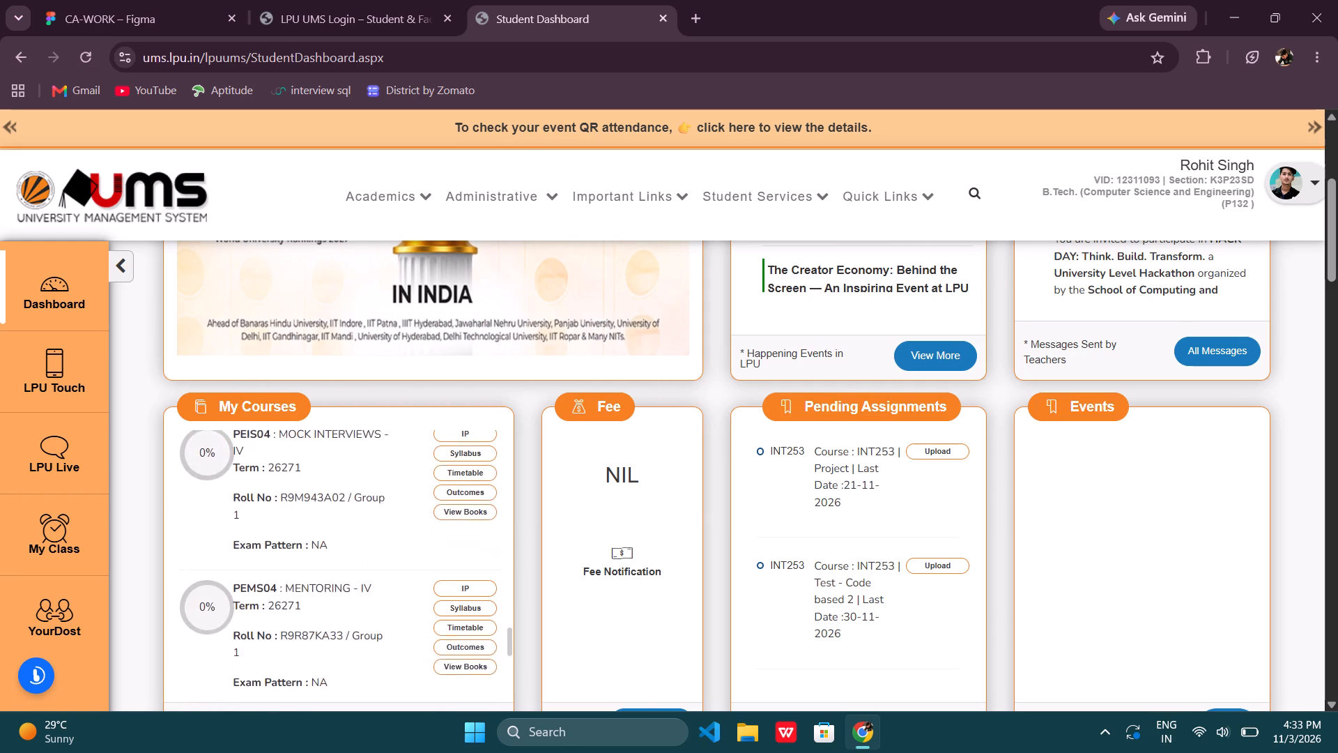
scroll(328, 478, "down", 7)
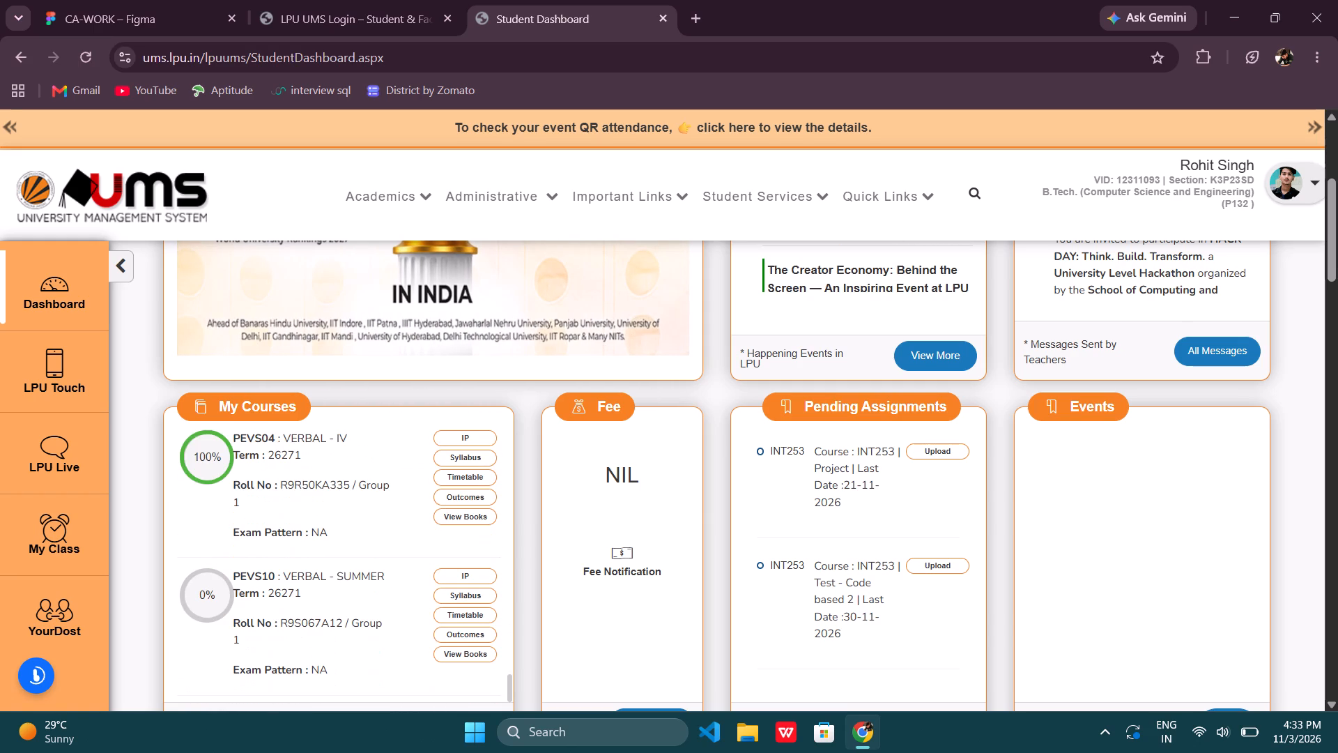
scroll(348, 429, "down", 2)
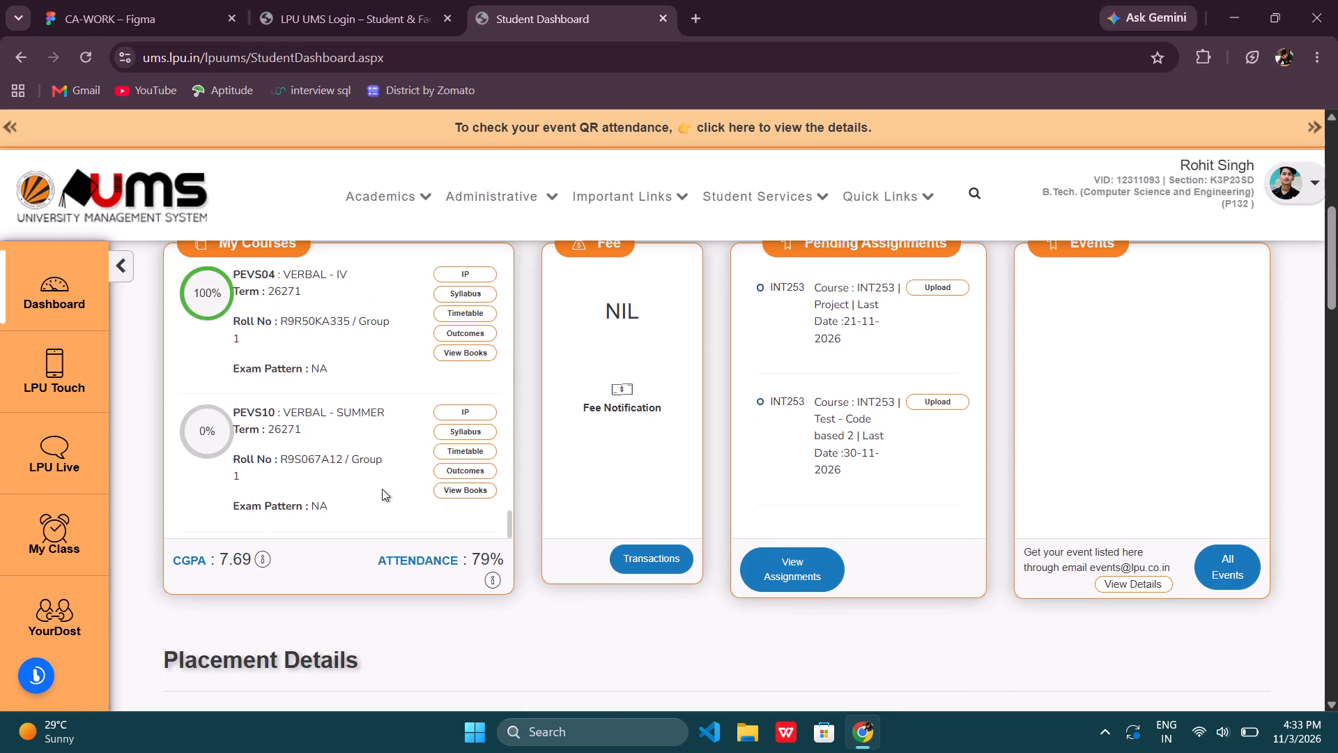
Examine the course-wise Attendance Summary behind the overall attendance figure, including the notes below the table.
left_click(489, 584)
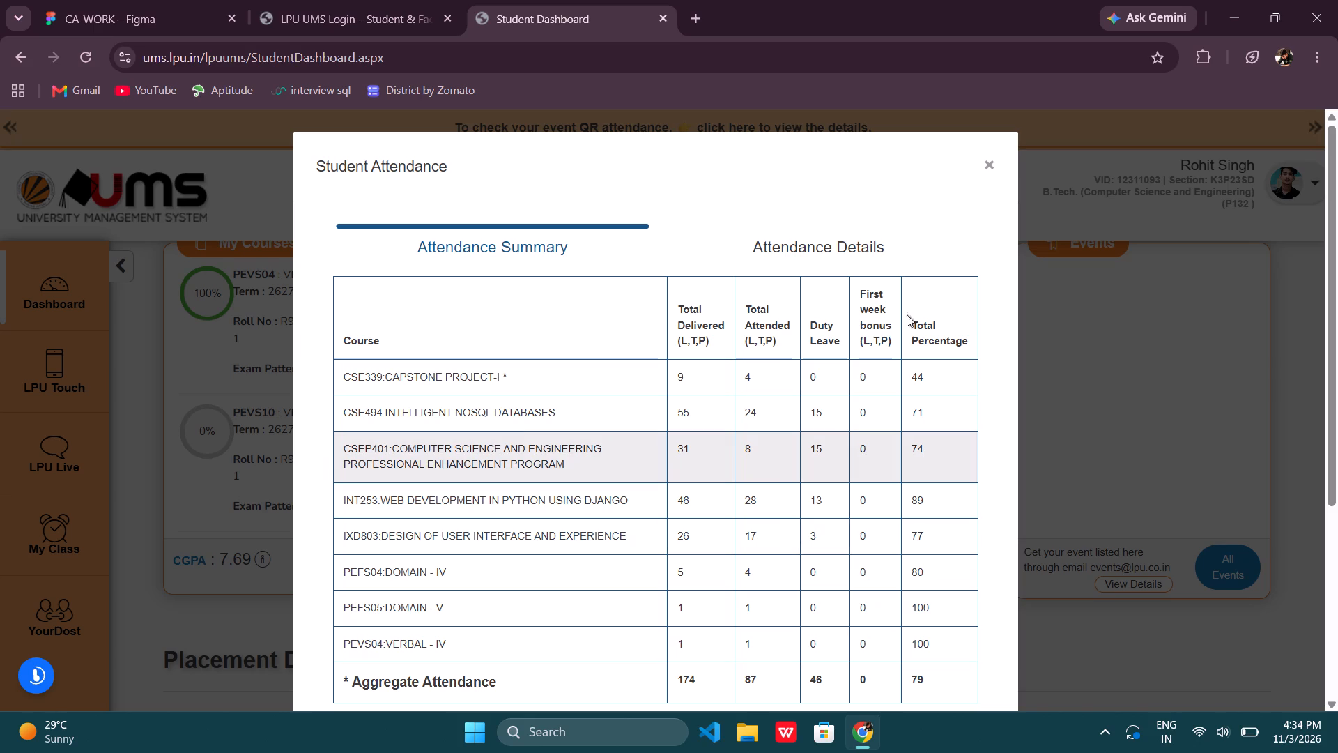
left_click(983, 169)
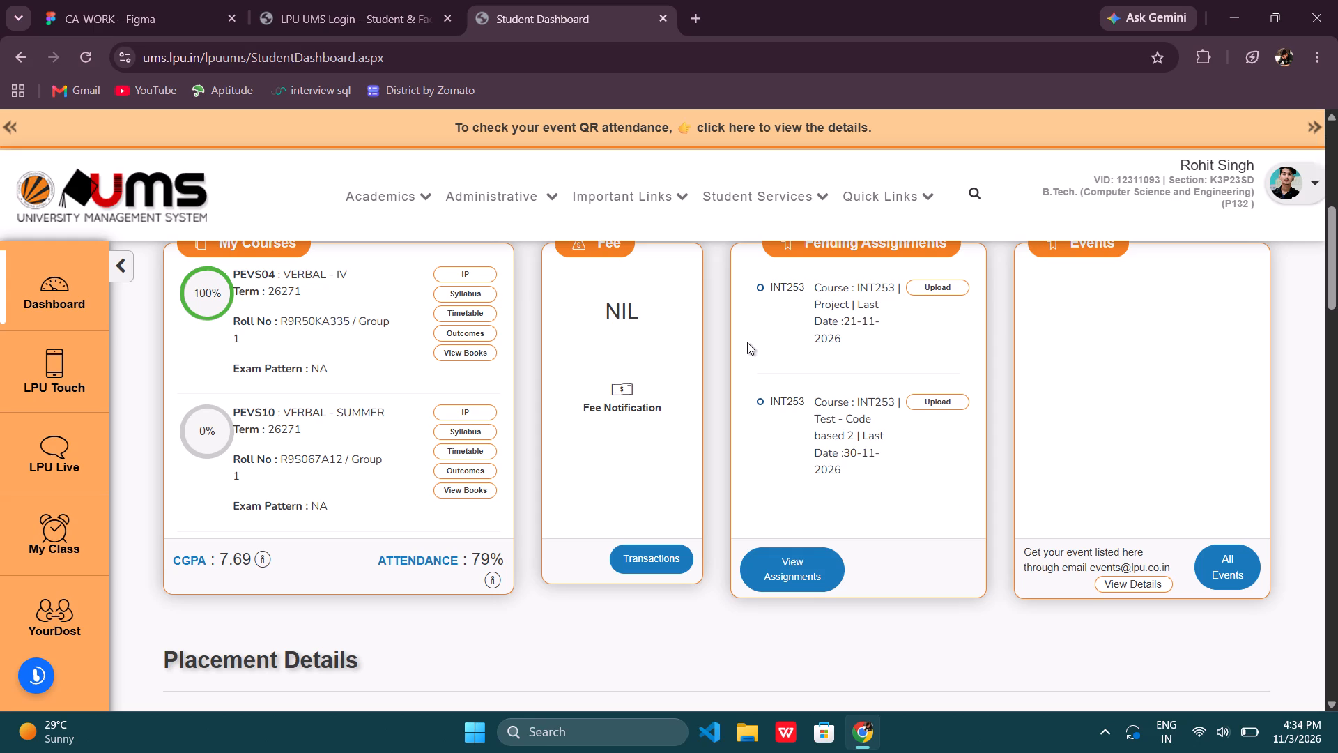
left_click(494, 568)
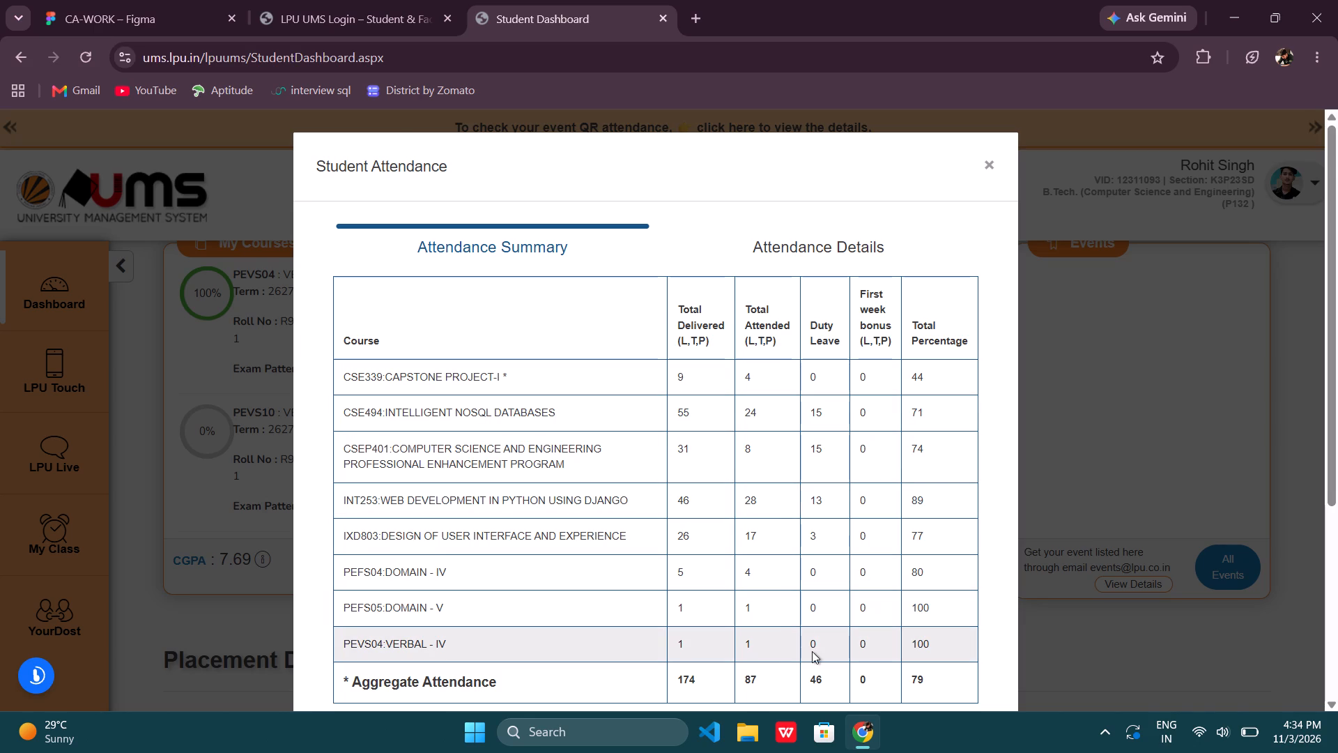
scroll(812, 651, "down", 1)
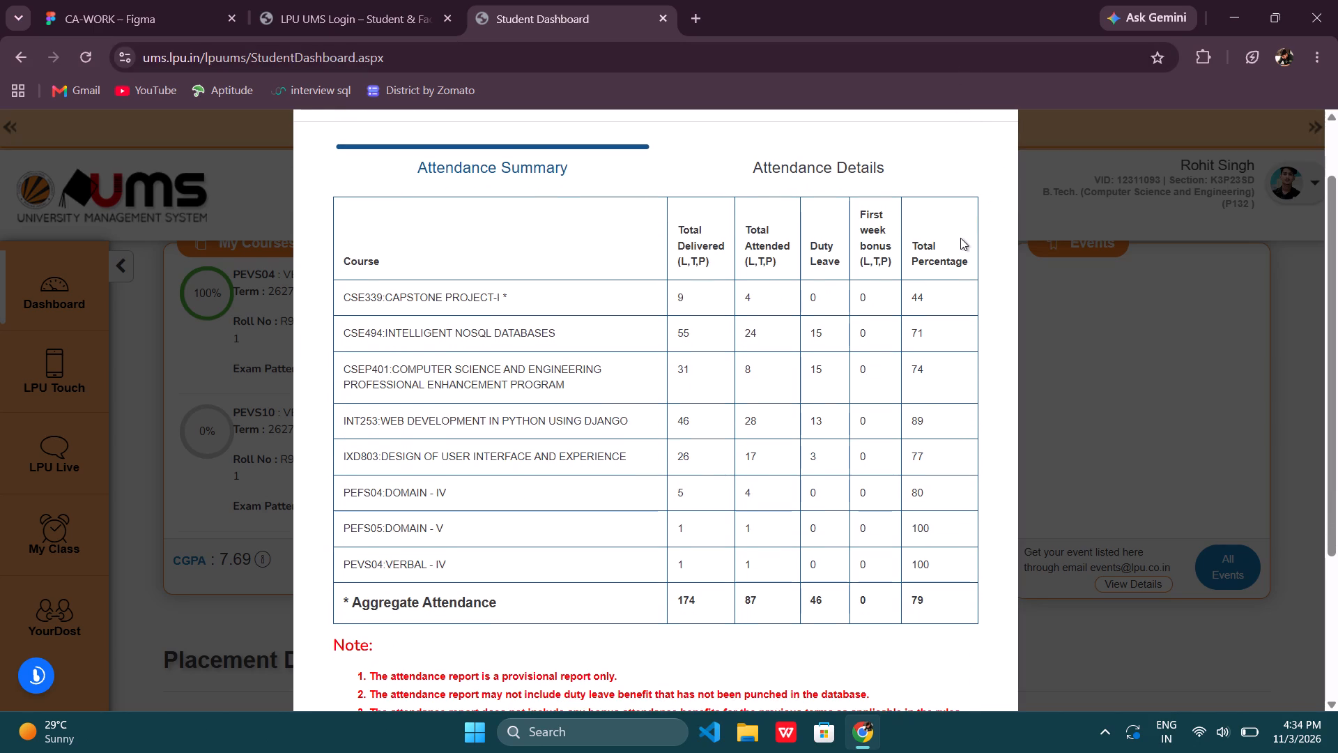
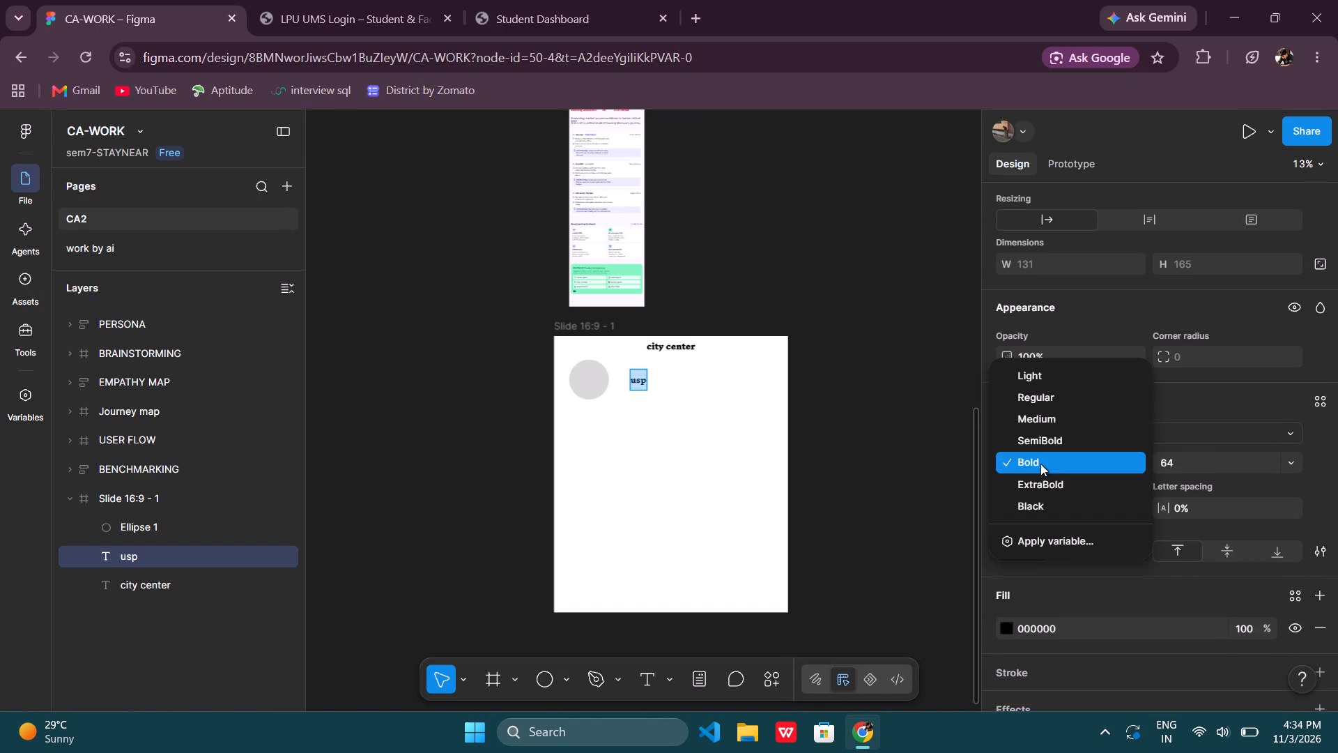
Change the font weight of the "usp" text beside the grey circle to Regular.
left_click(1029, 379)
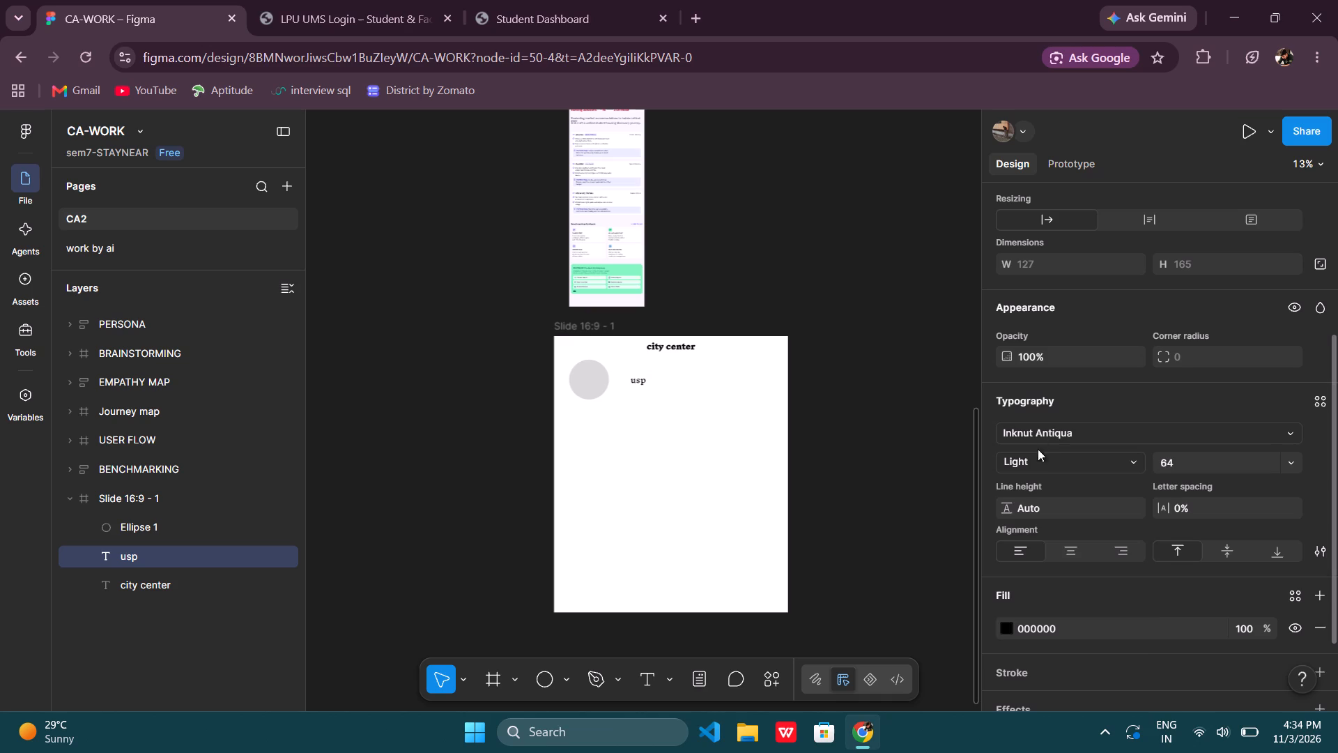
left_click(1043, 462)
left_click(1059, 494)
Open the "usp" text's letter spacing and line height values for editing.
left_click(1240, 455)
left_click(1192, 509)
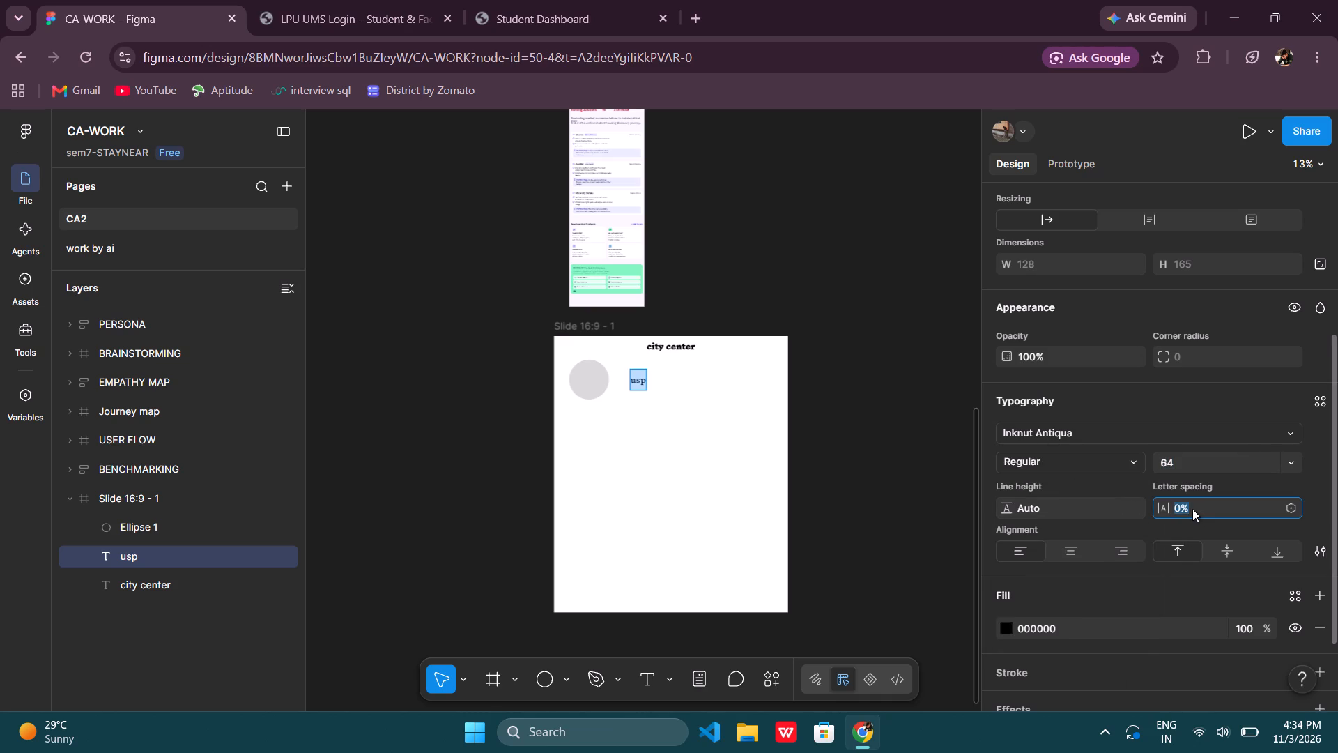
left_click(1192, 509)
left_click(1062, 499)
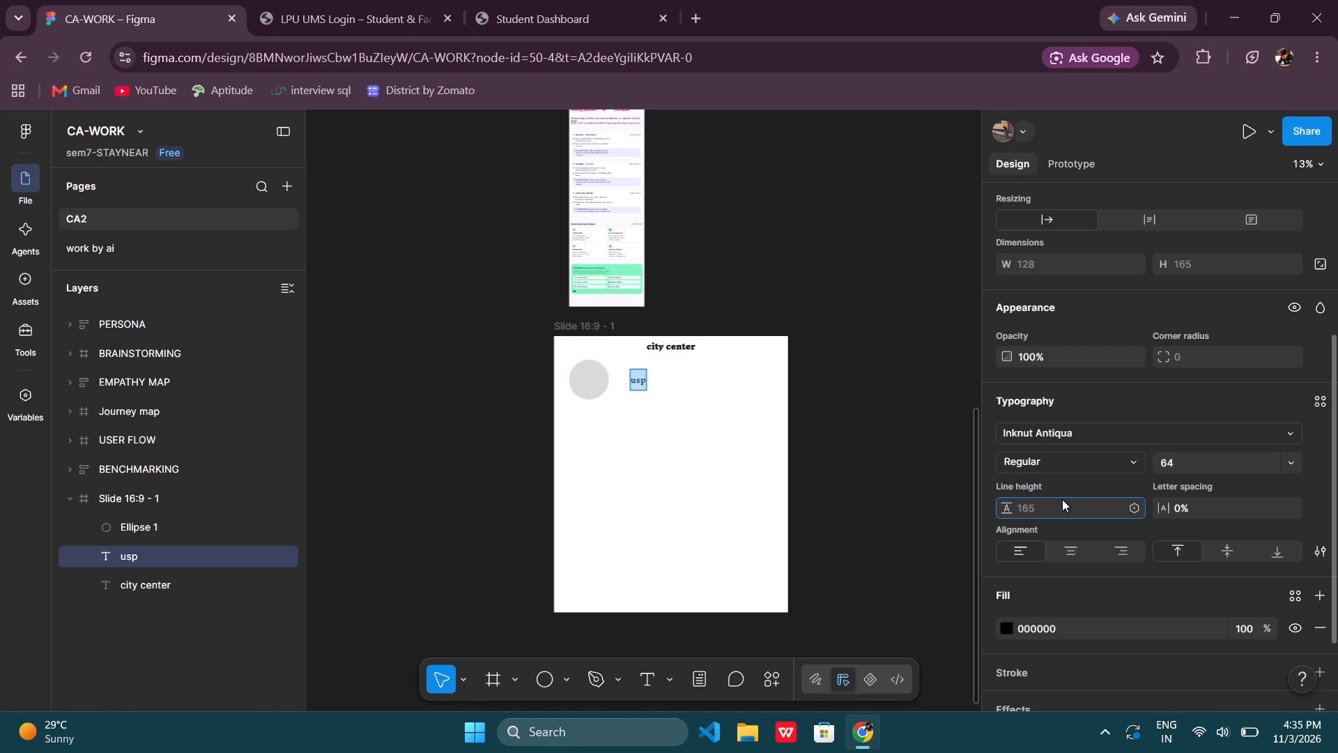
left_click(1062, 499)
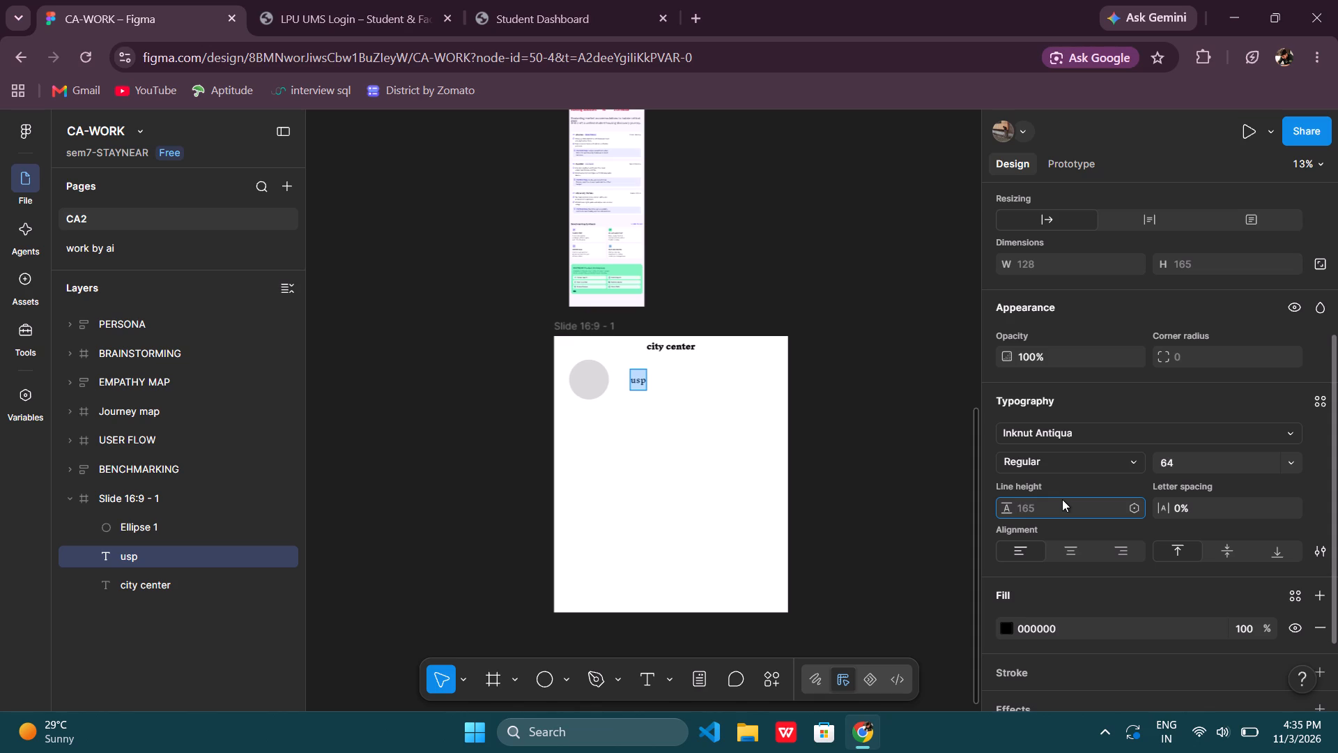
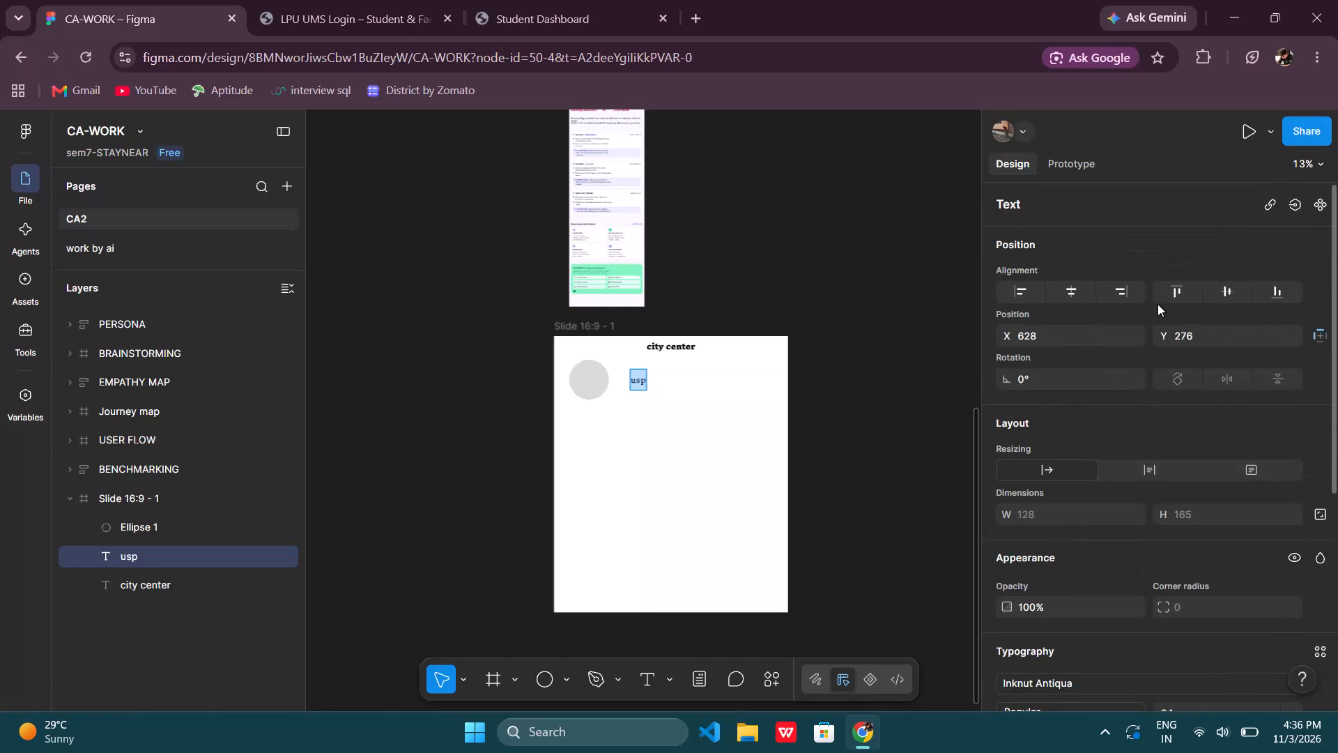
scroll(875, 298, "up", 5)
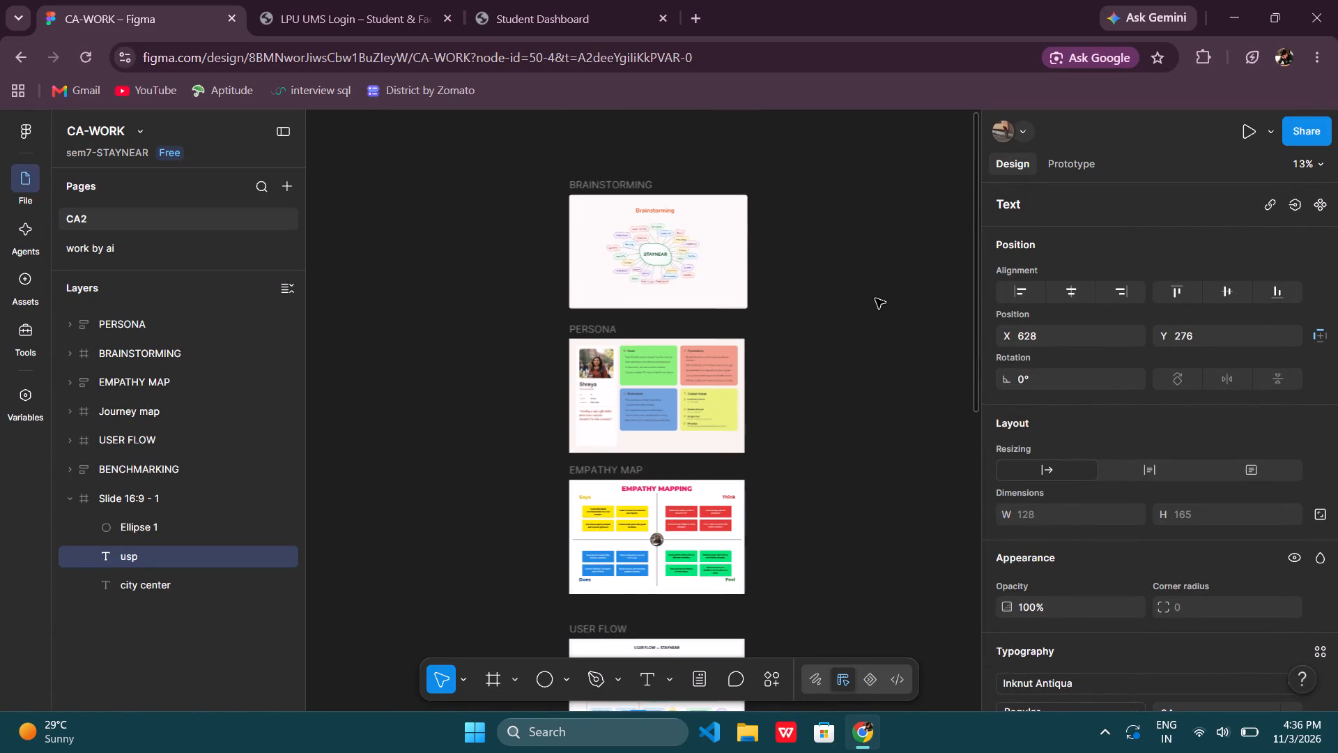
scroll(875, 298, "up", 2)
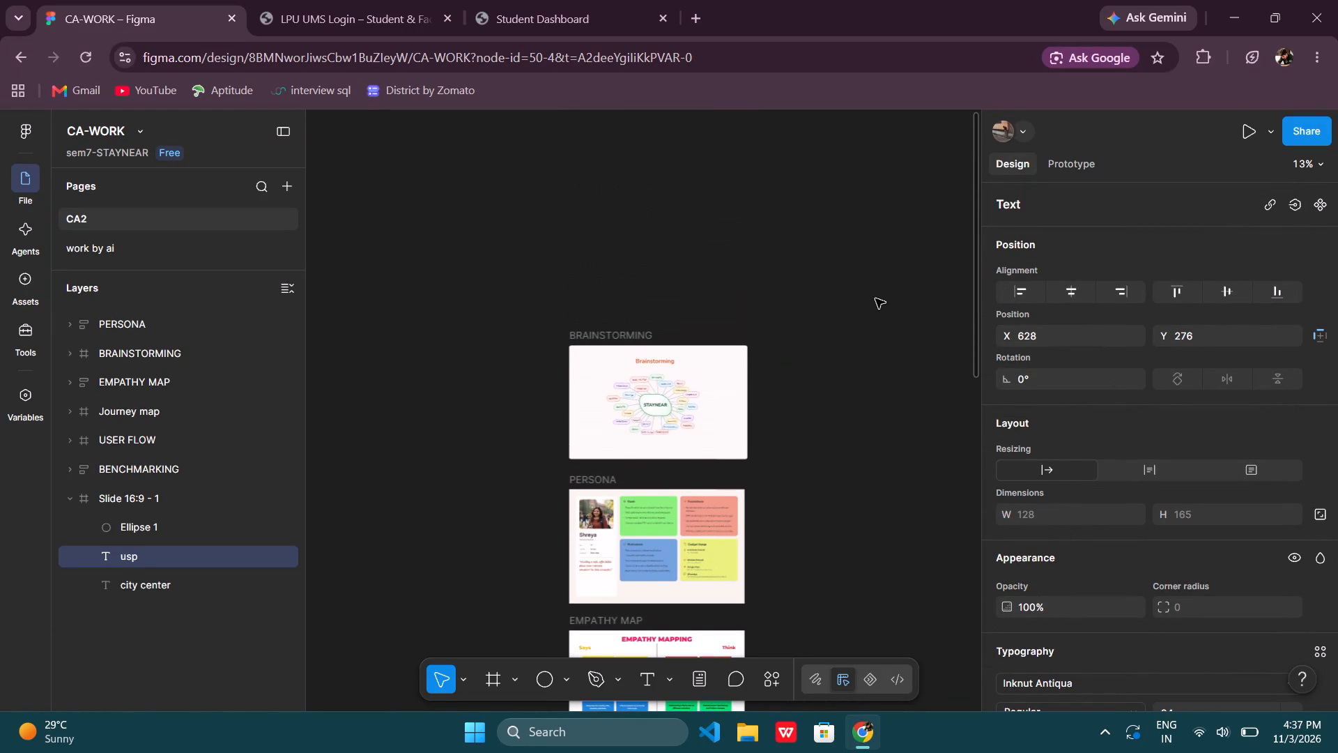
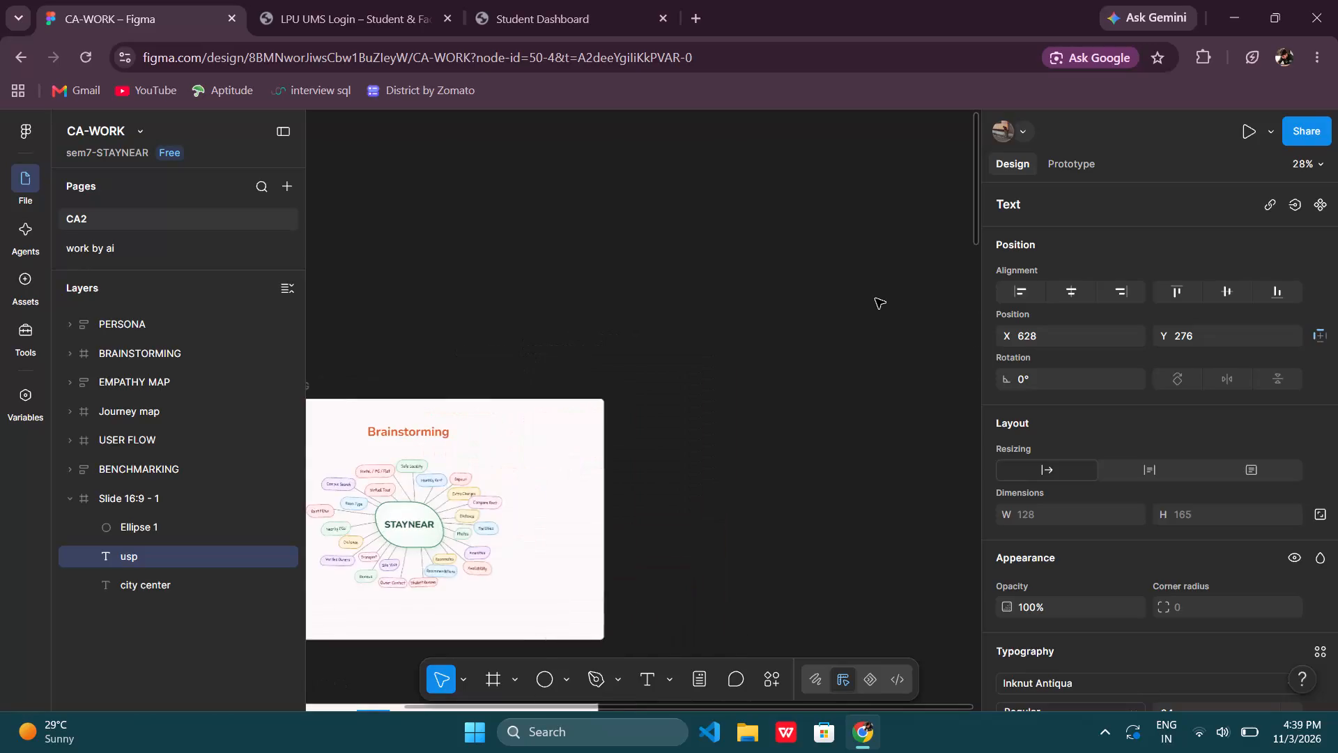
Examine the Brainstorming frame's mind map, with its central STAYNEAR shape and the surrounding labelled bubbles, as a layout reference.
scroll(875, 298, "right", 3)
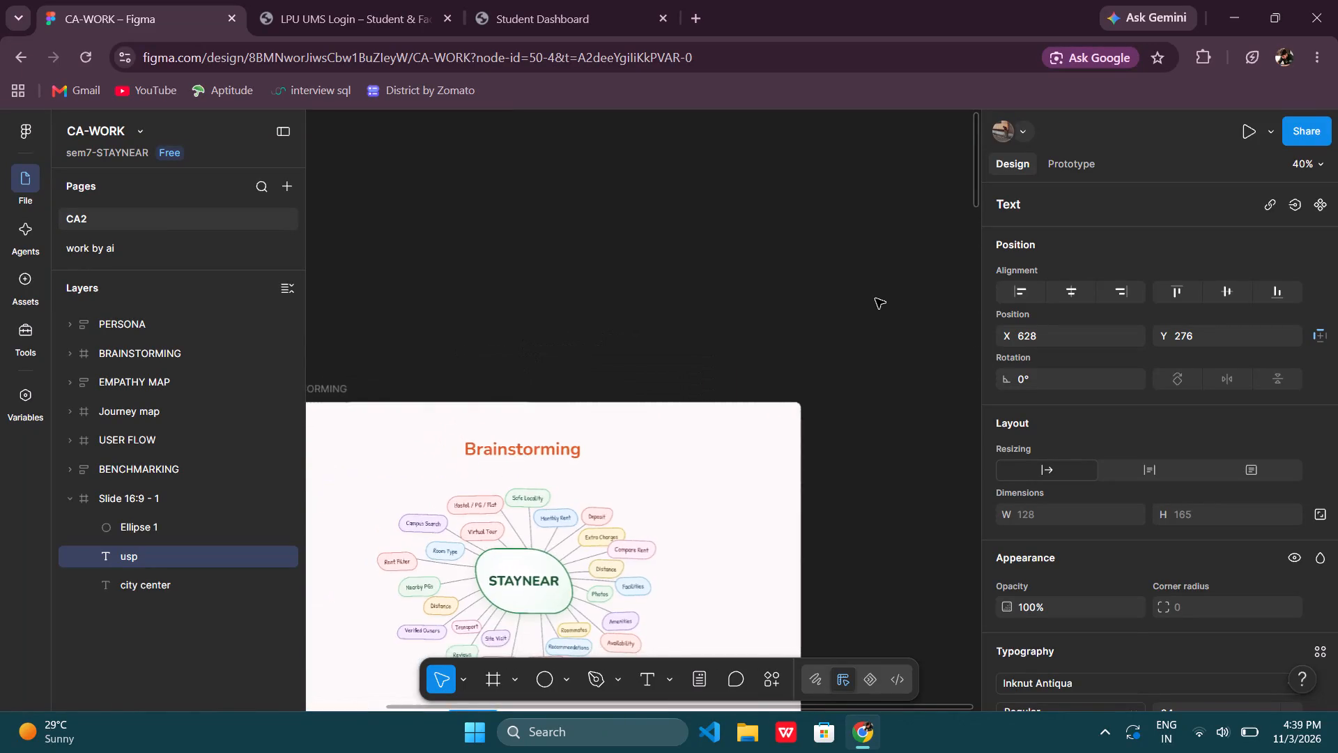
scroll(875, 298, "down", 1)
scroll(875, 298, "right", 1)
scroll(875, 298, "down", 1)
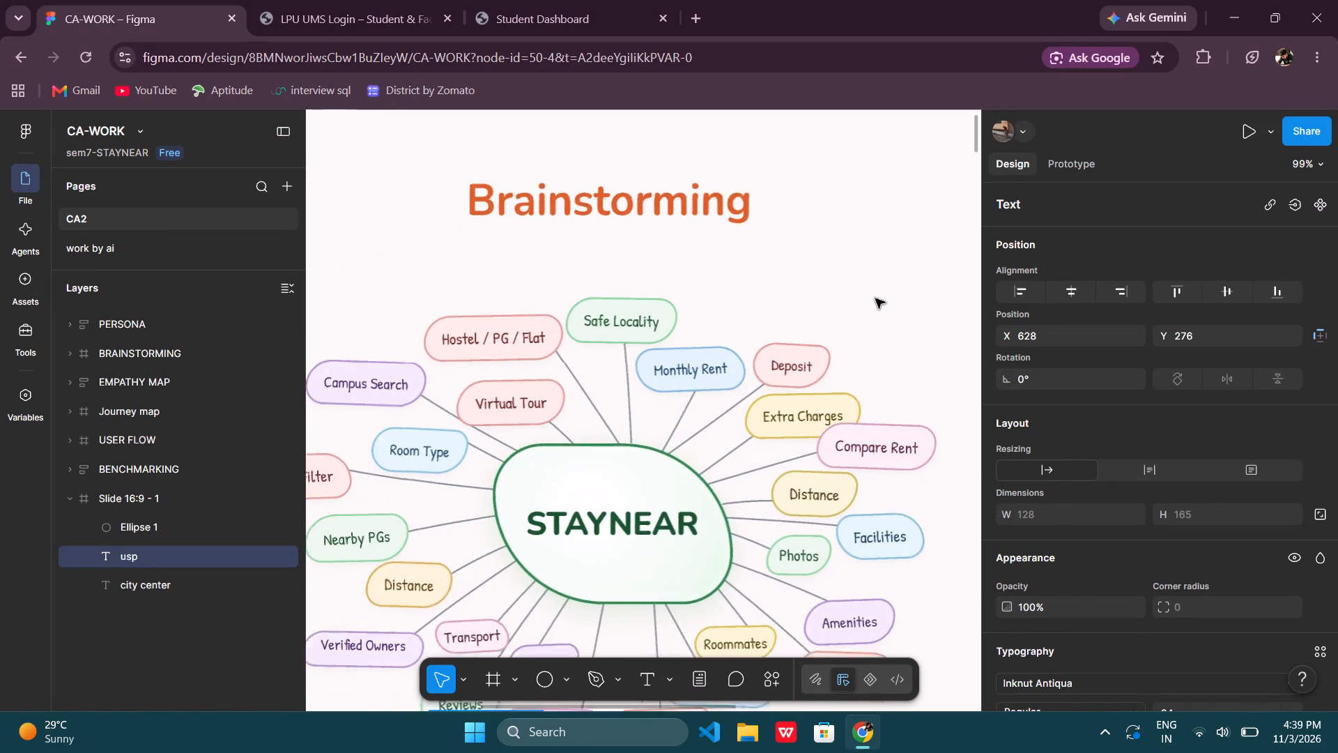
scroll(875, 298, "down", 1)
scroll(875, 298, "left", 2)
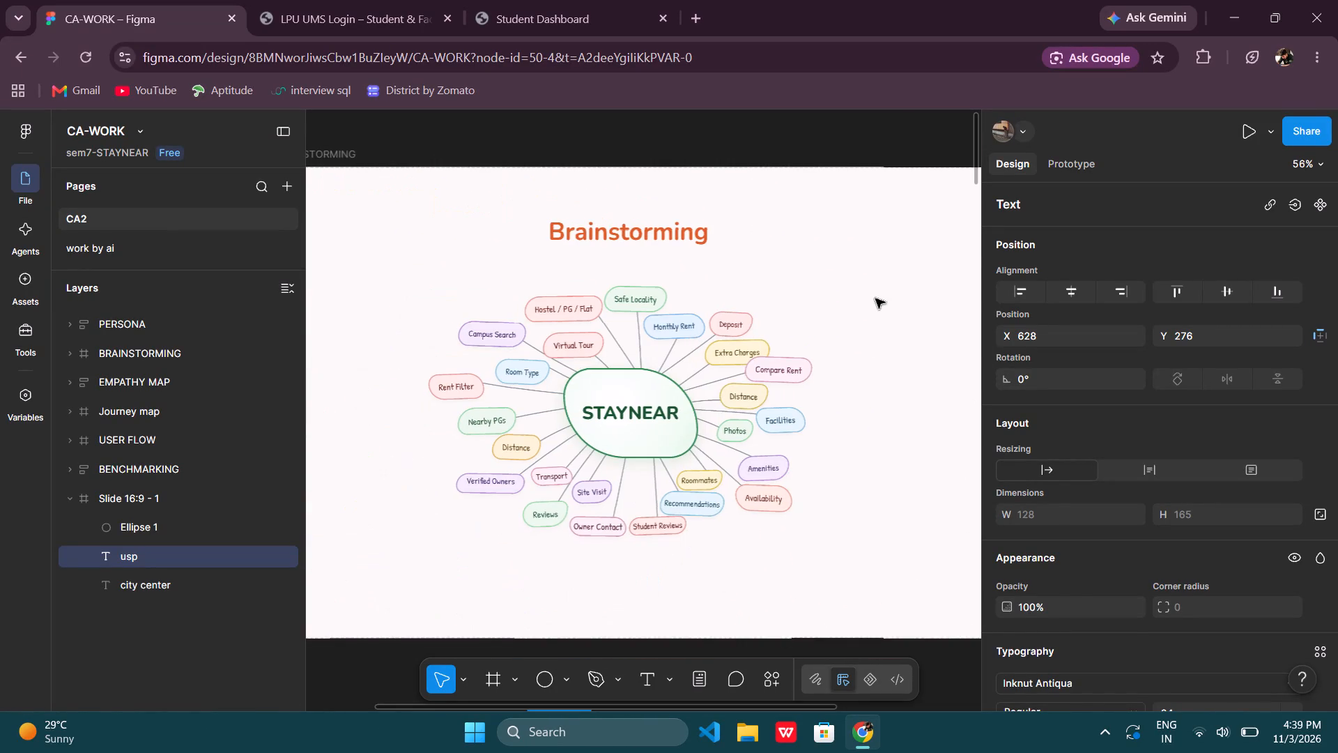
scroll(875, 298, "right", 2)
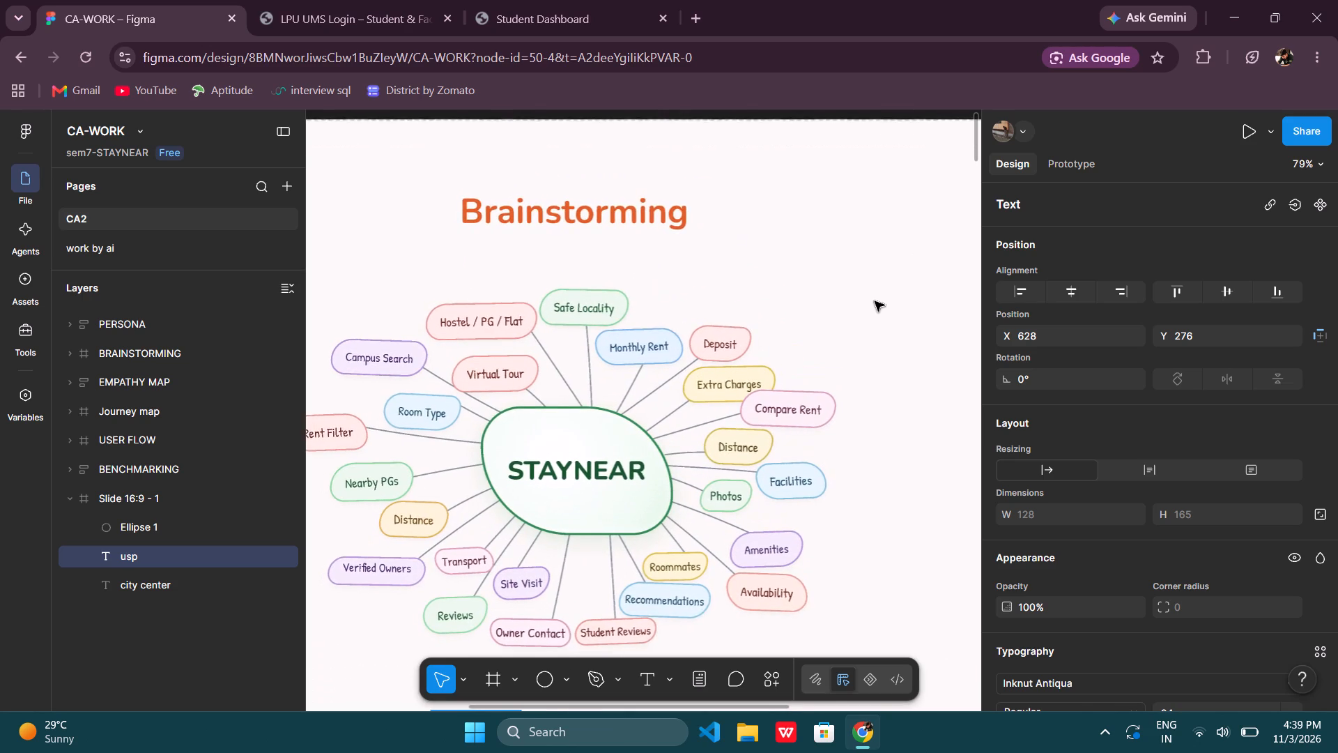
scroll(875, 301, "right", 1)
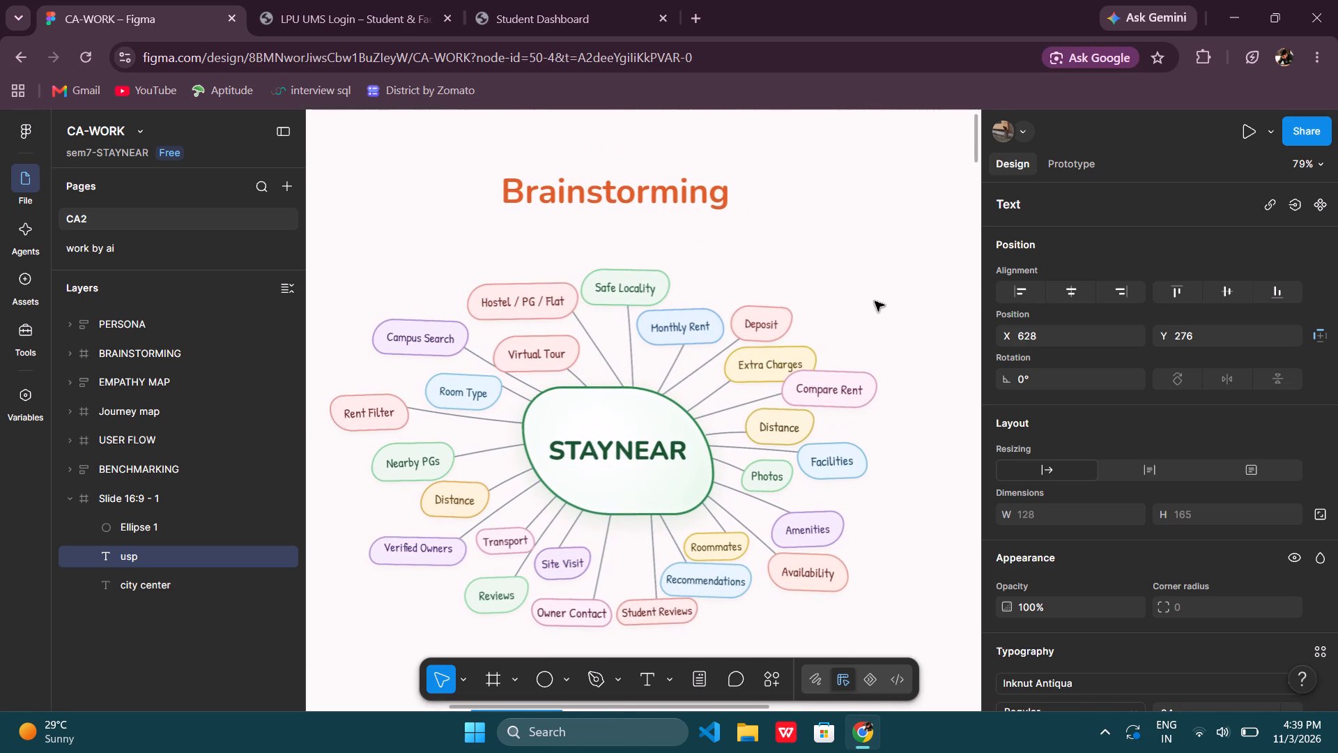
scroll(875, 301, "right", 3)
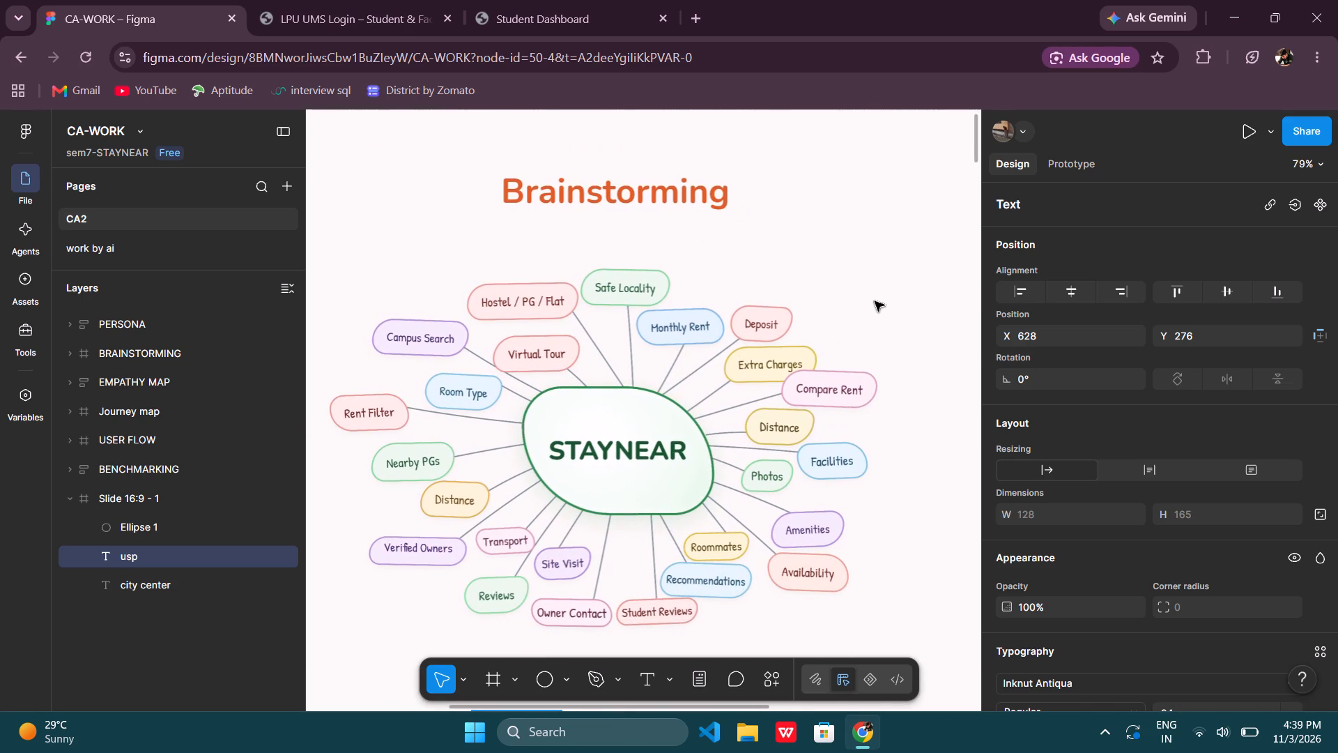
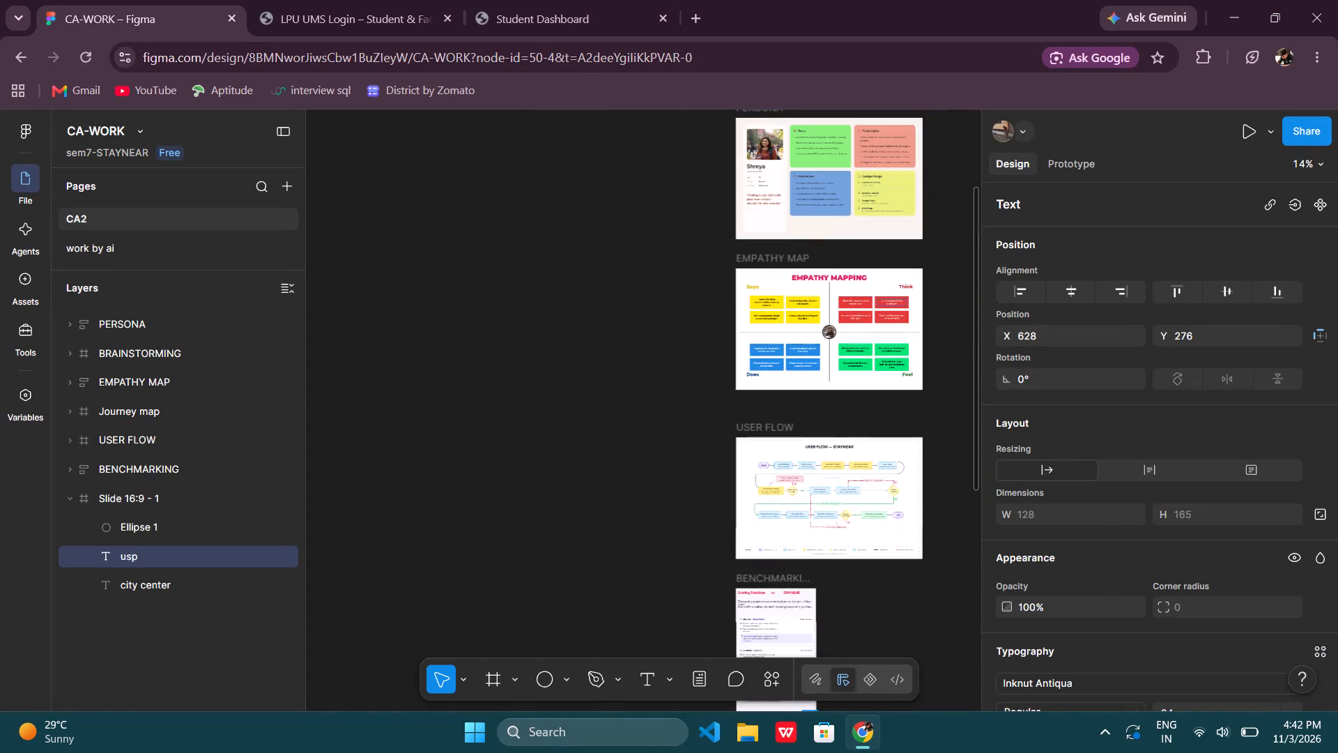
Deselect the usp text and search the plugins and widgets for "iconify".
scroll(875, 301, "down", 3)
left_click(849, 438)
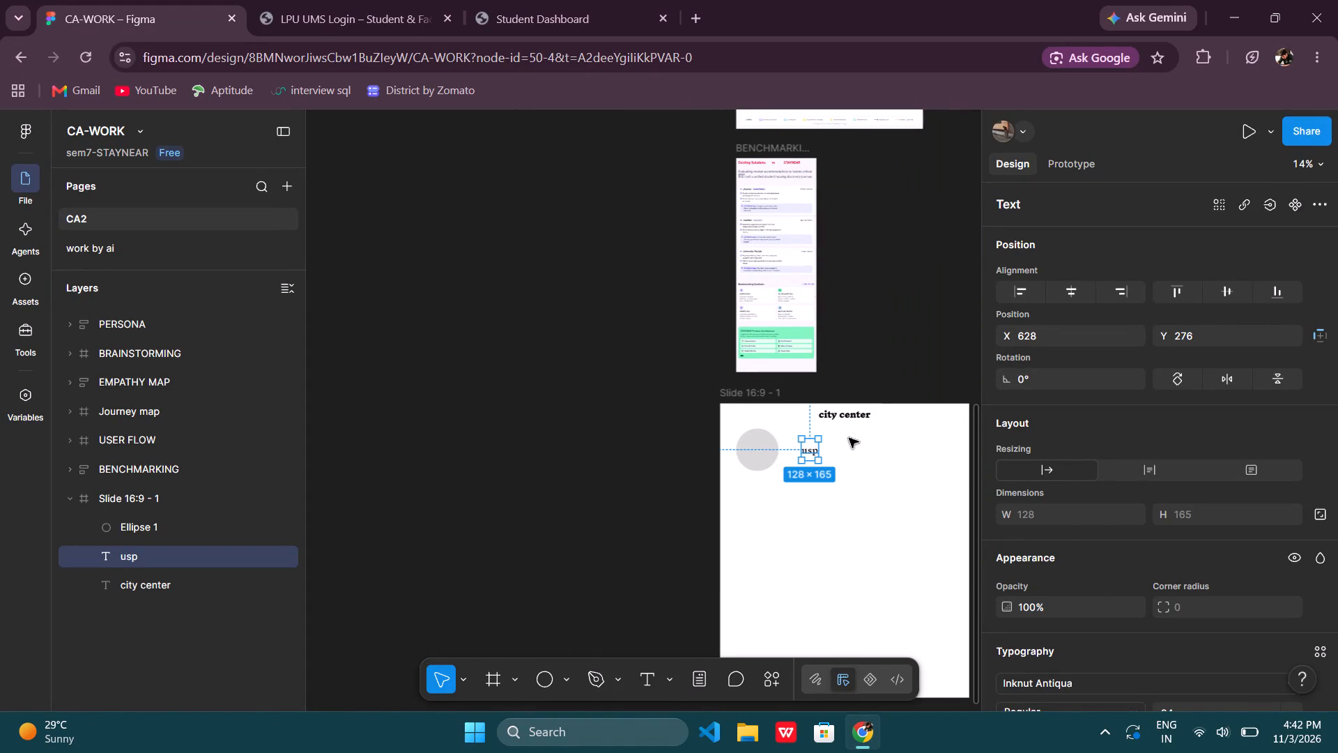
left_click(840, 470)
left_click(836, 676)
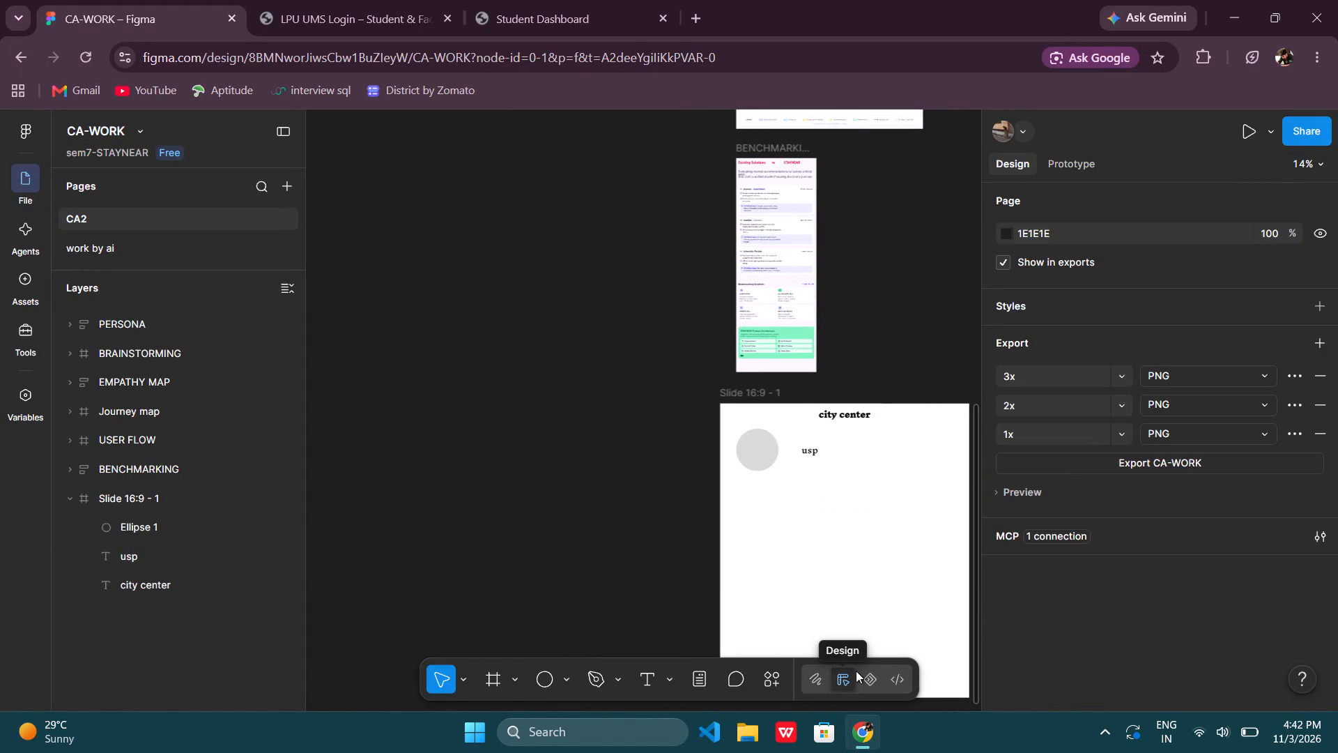
left_click(774, 680)
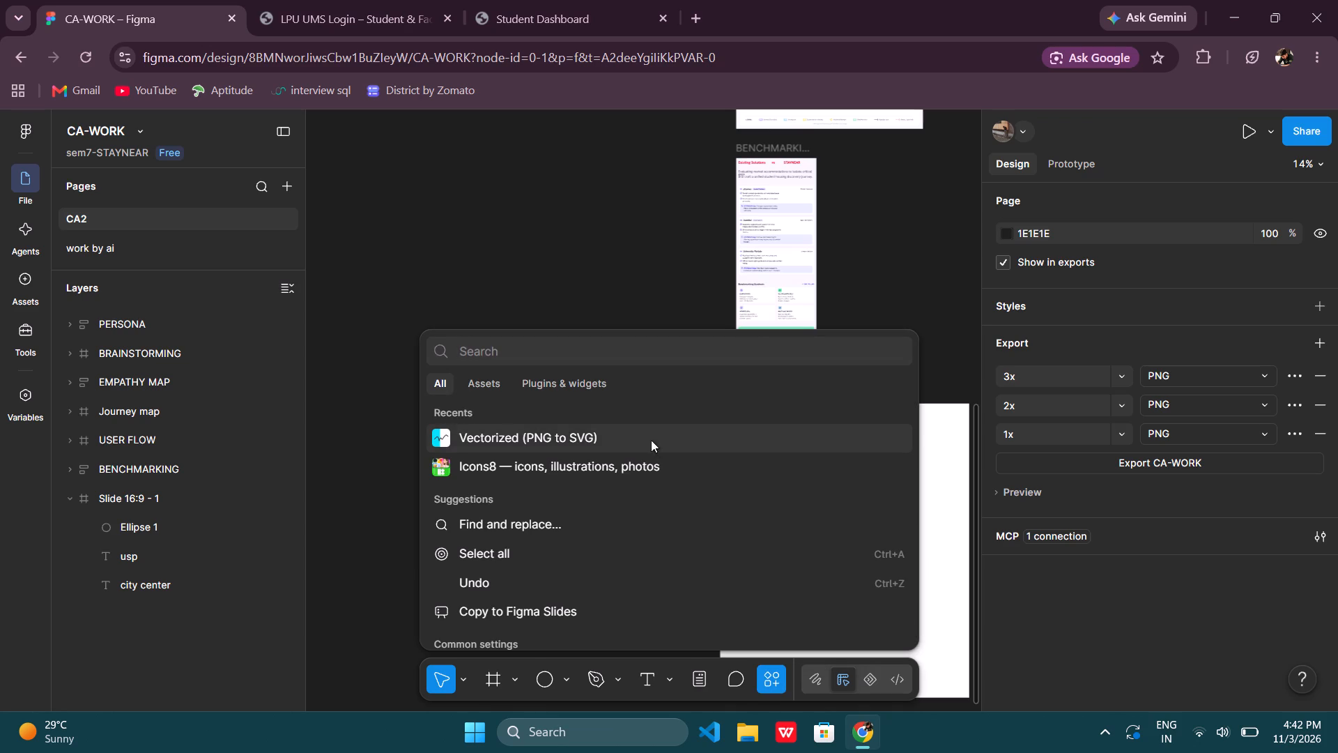
type("iconify")
key("Return")
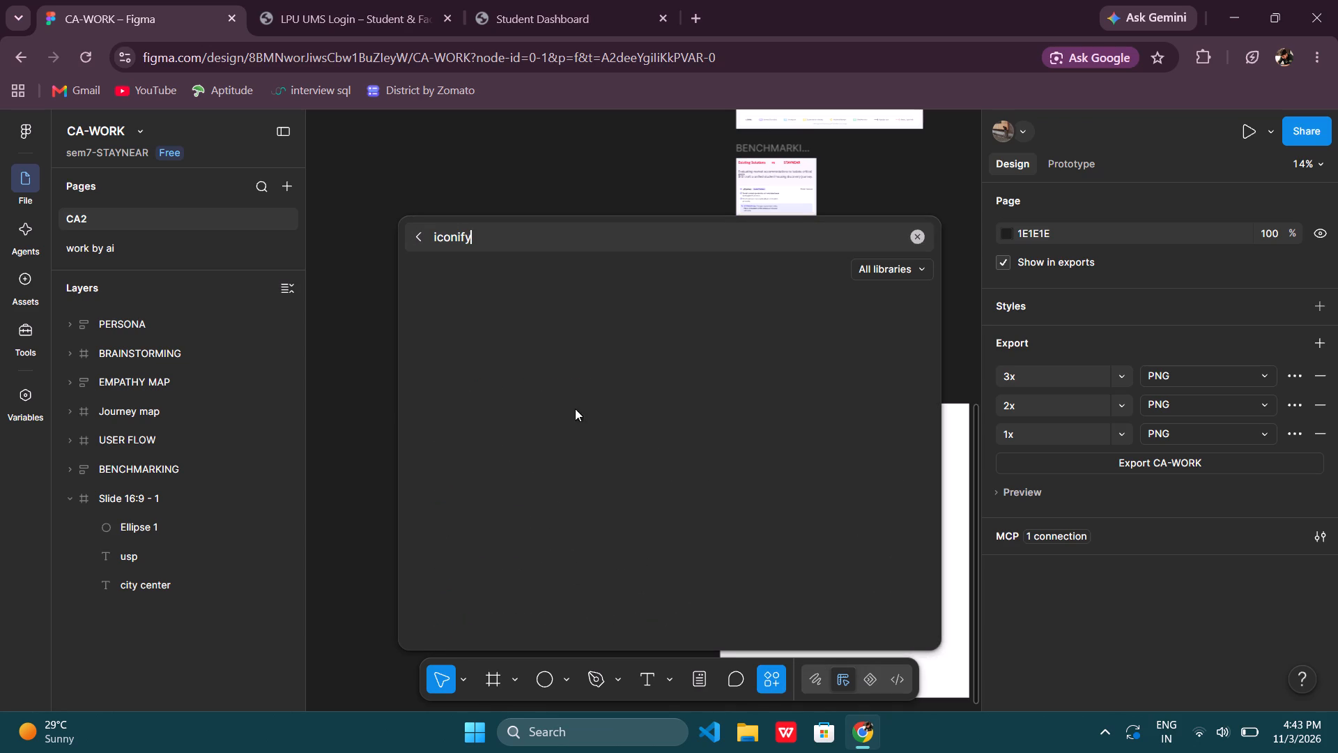
left_click_drag(475, 240, 473, 241)
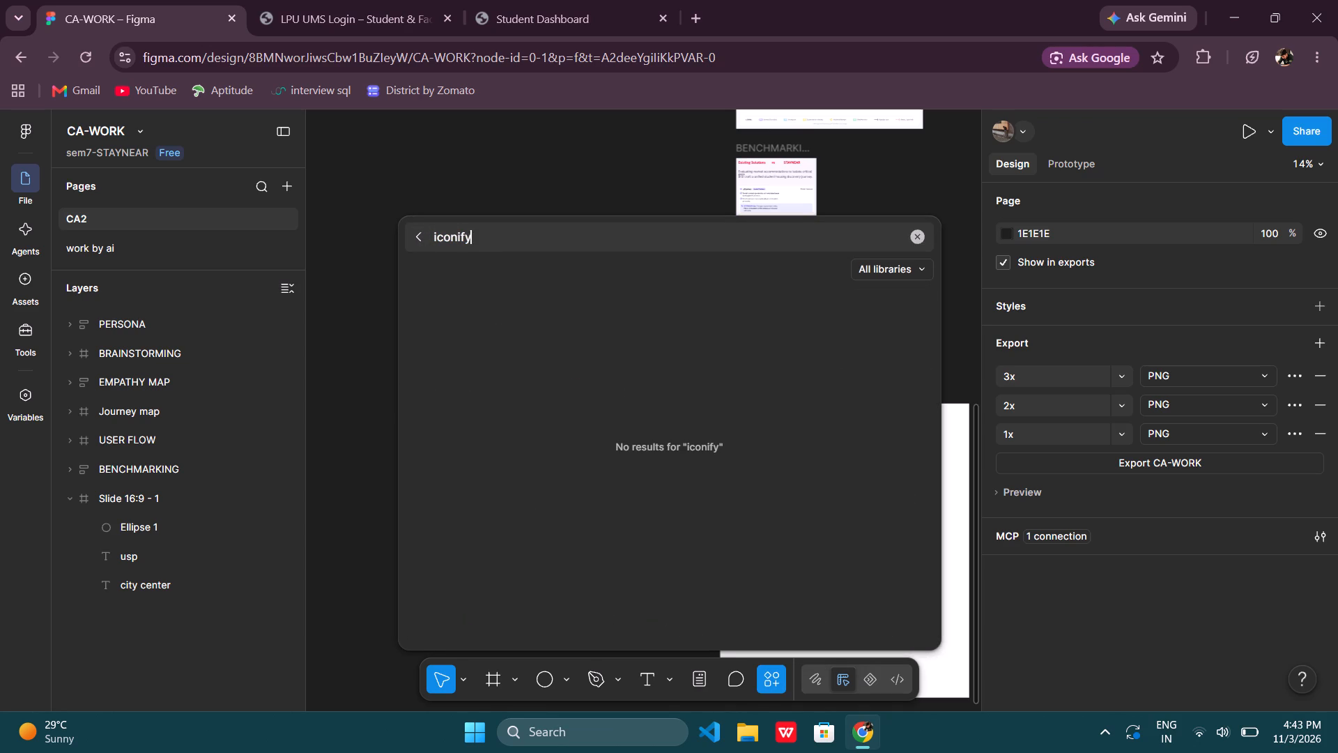
left_click_drag(473, 241, 409, 250)
key("ctrl+c")
left_click(422, 248)
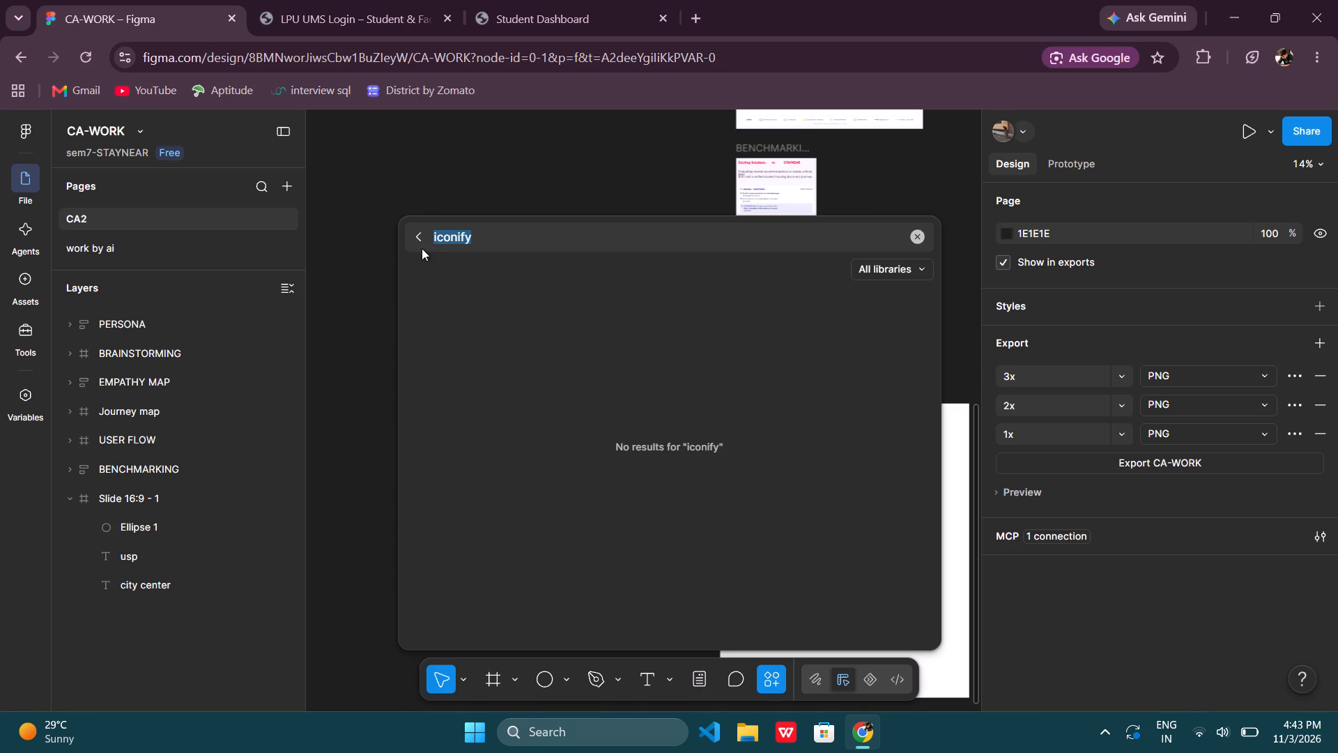
left_click(420, 240)
left_click(578, 390)
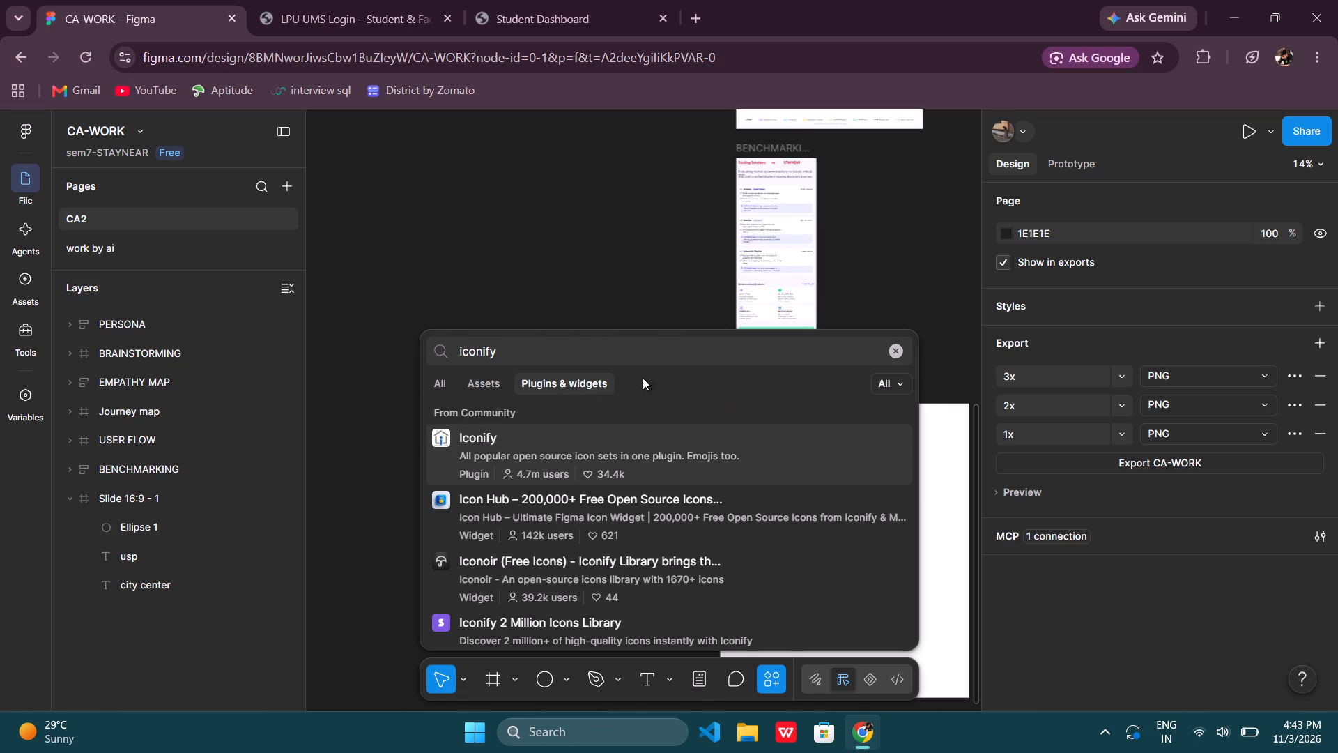
Open the Iconify plugin's details from the community results and save the plugin.
left_click(493, 439)
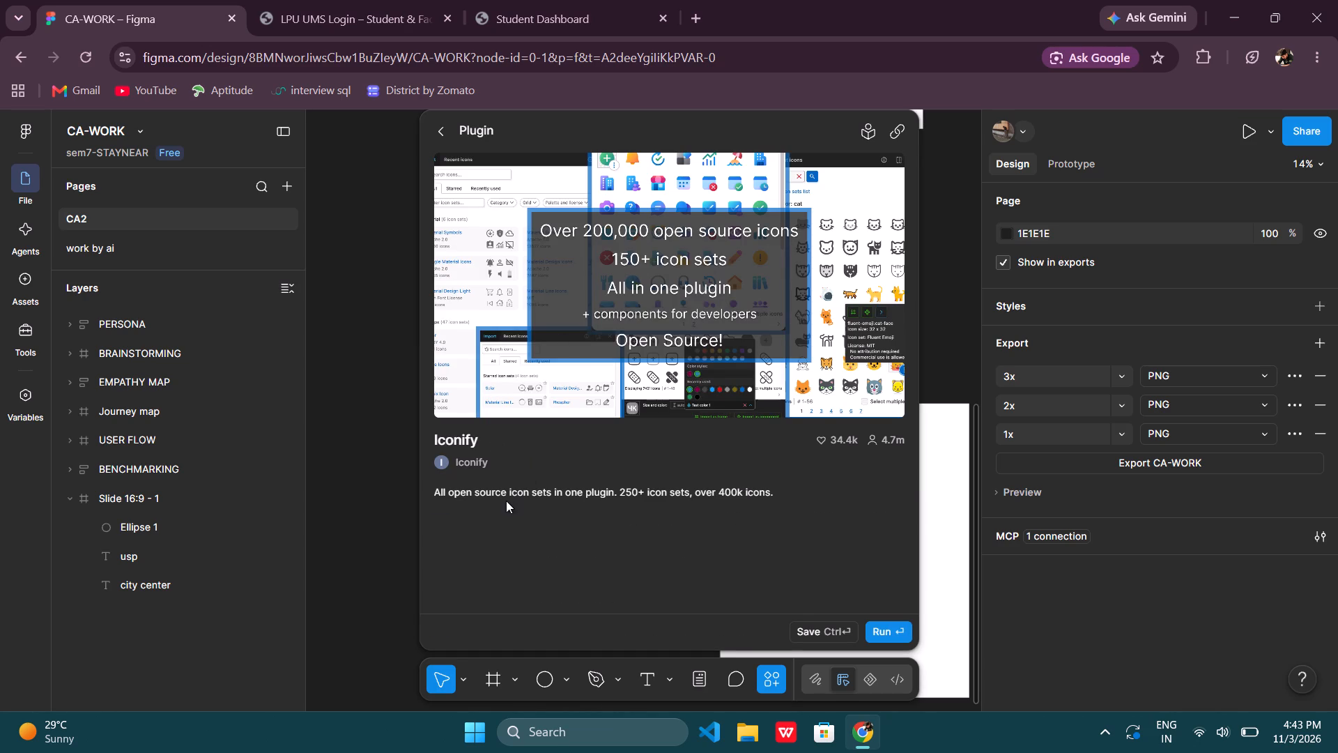
scroll(583, 517, "down", 2)
left_click_drag(810, 637, 859, 609)
left_click_drag(859, 609, 858, 609)
left_click(831, 632)
right_click(831, 632)
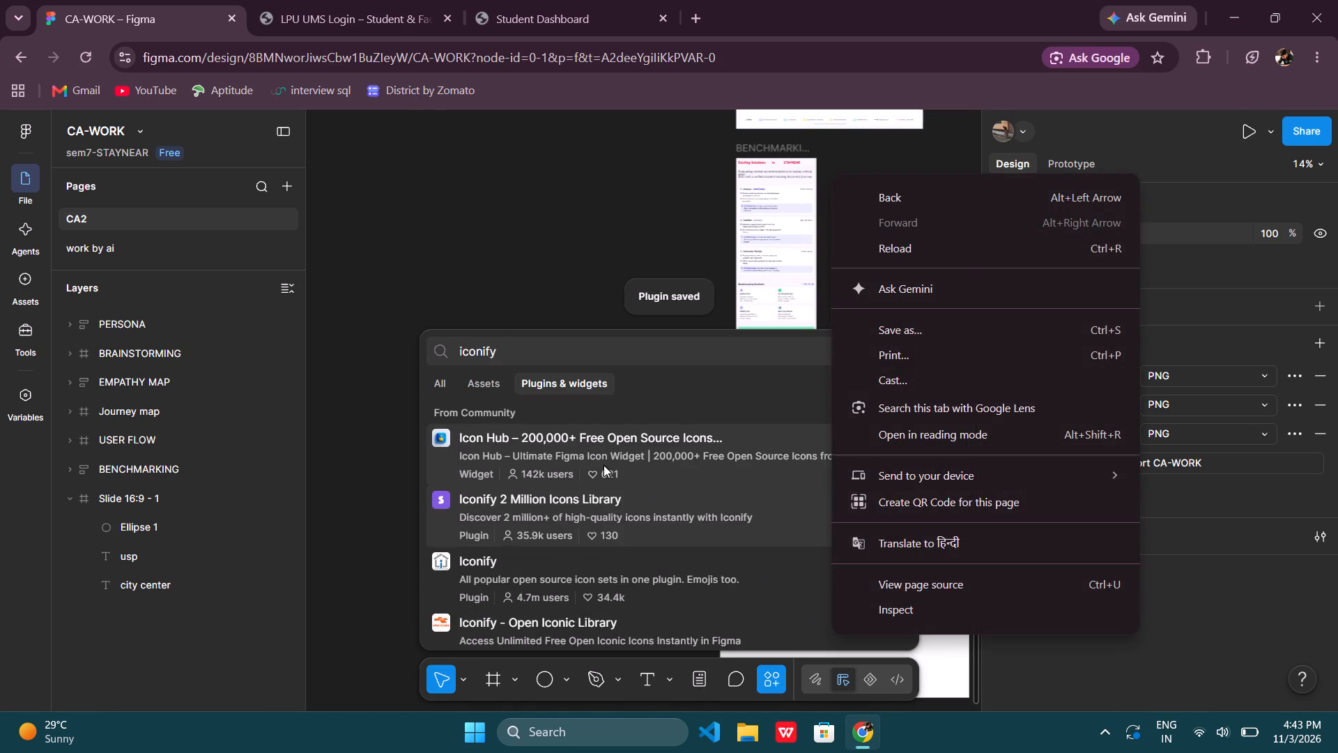
Open the Icon Hub widget's details and save the widget.
left_click(607, 478)
left_click(815, 640)
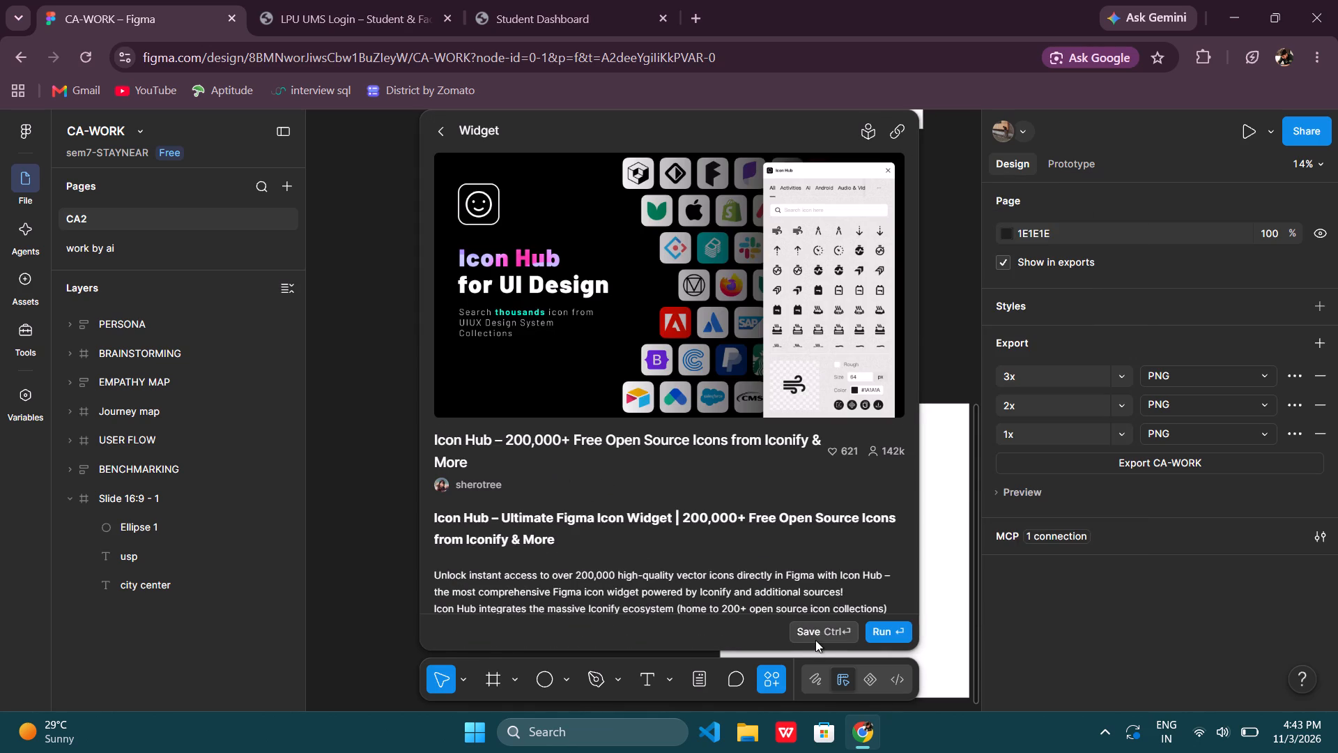
Run the saved Iconify plugin and move its window aside so the city center slide is partly uncovered.
scroll(532, 429, "up", 1)
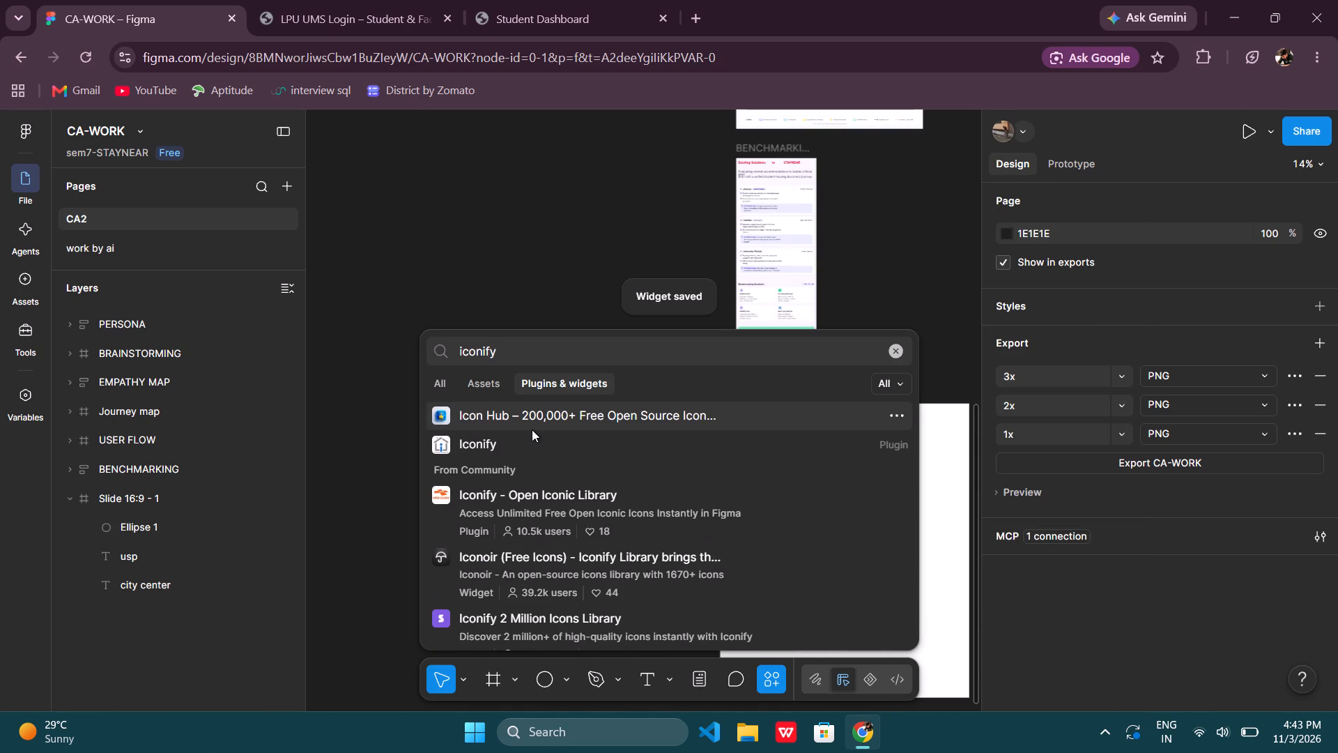
left_click(458, 441)
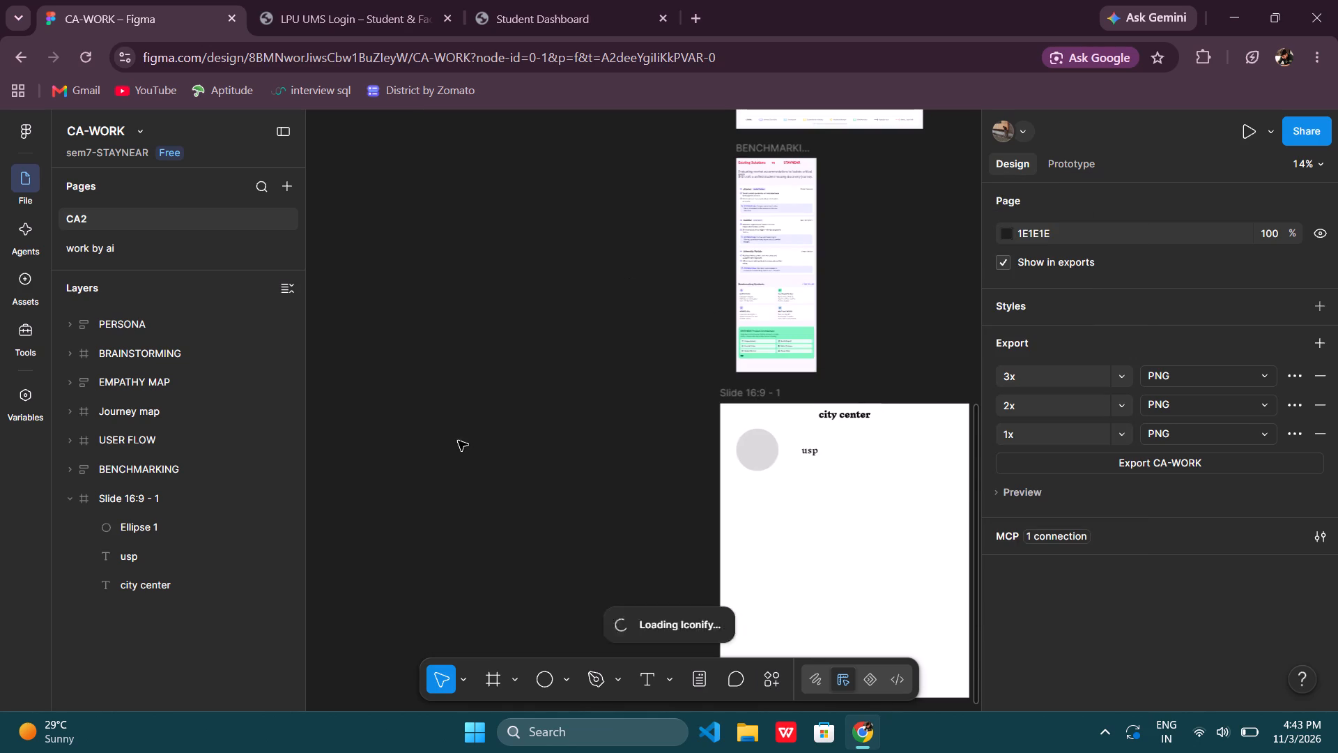
scroll(458, 441, "down", 2)
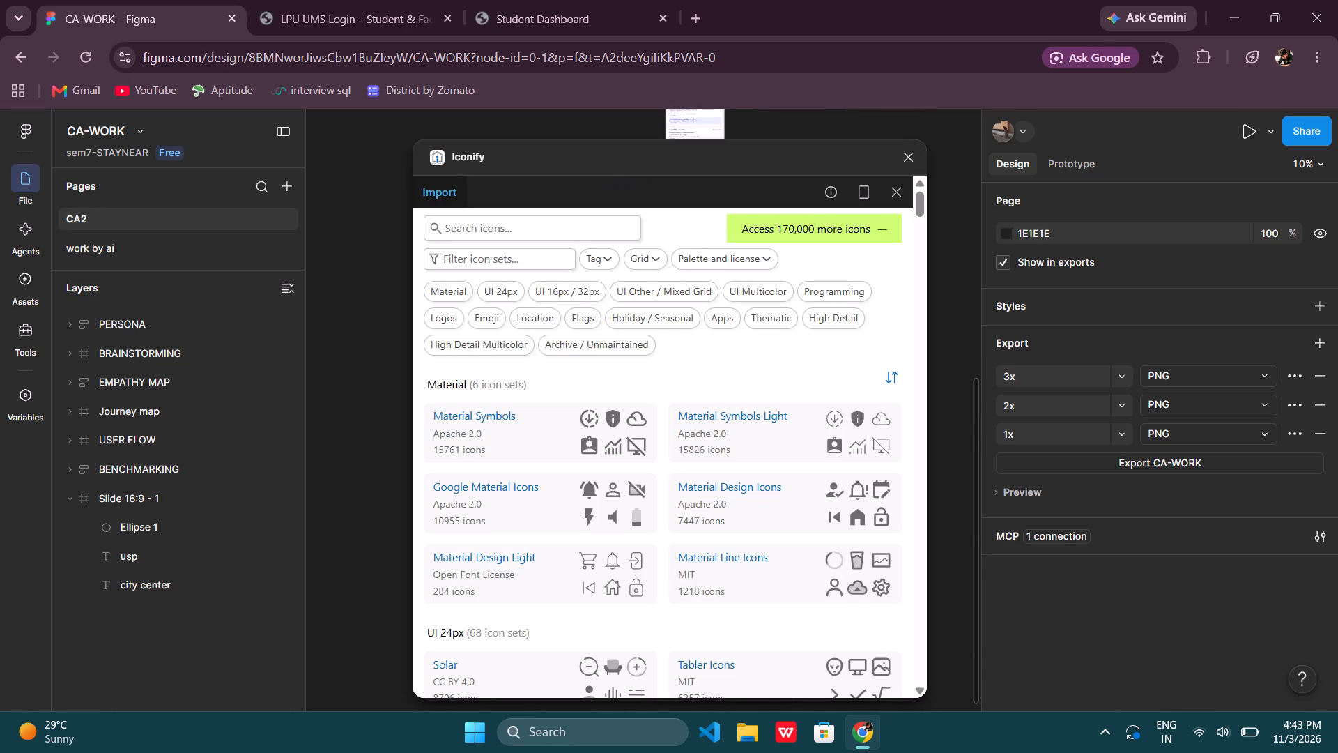
left_click_drag(730, 163, 707, 192)
left_click_drag(707, 192, 515, 284)
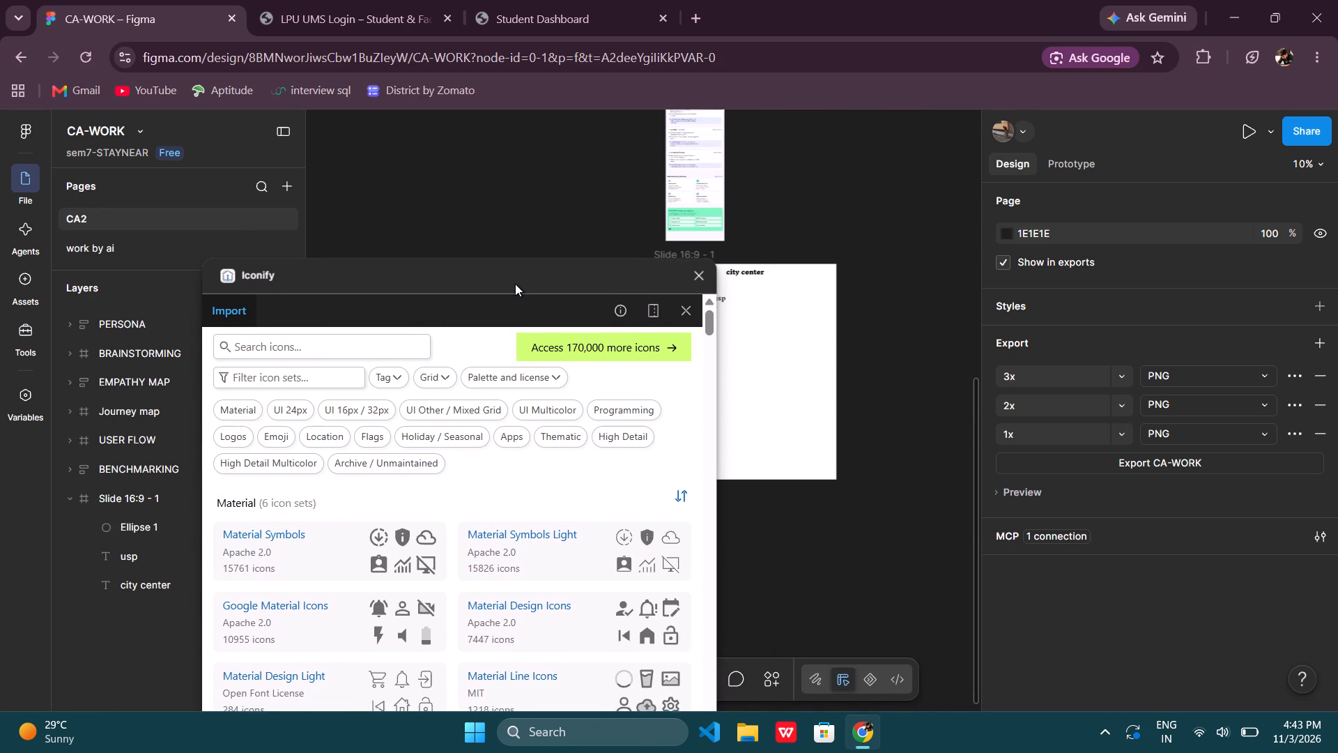
left_click_drag(515, 284, 523, 278)
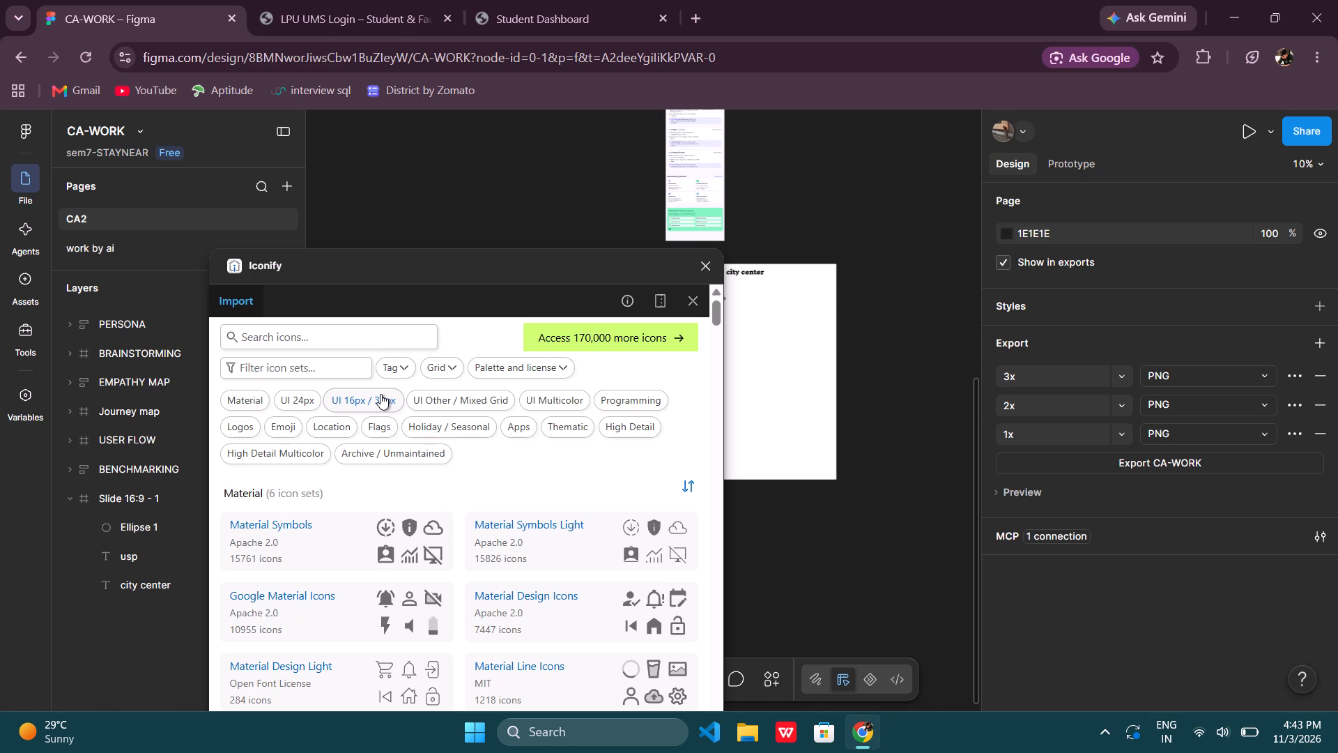
Examine the Iconify icon set categories, including High Detail, UI 24px, Mixed Grid, Material, Programming, Logos and Emoji.
left_click(385, 374)
left_click(386, 370)
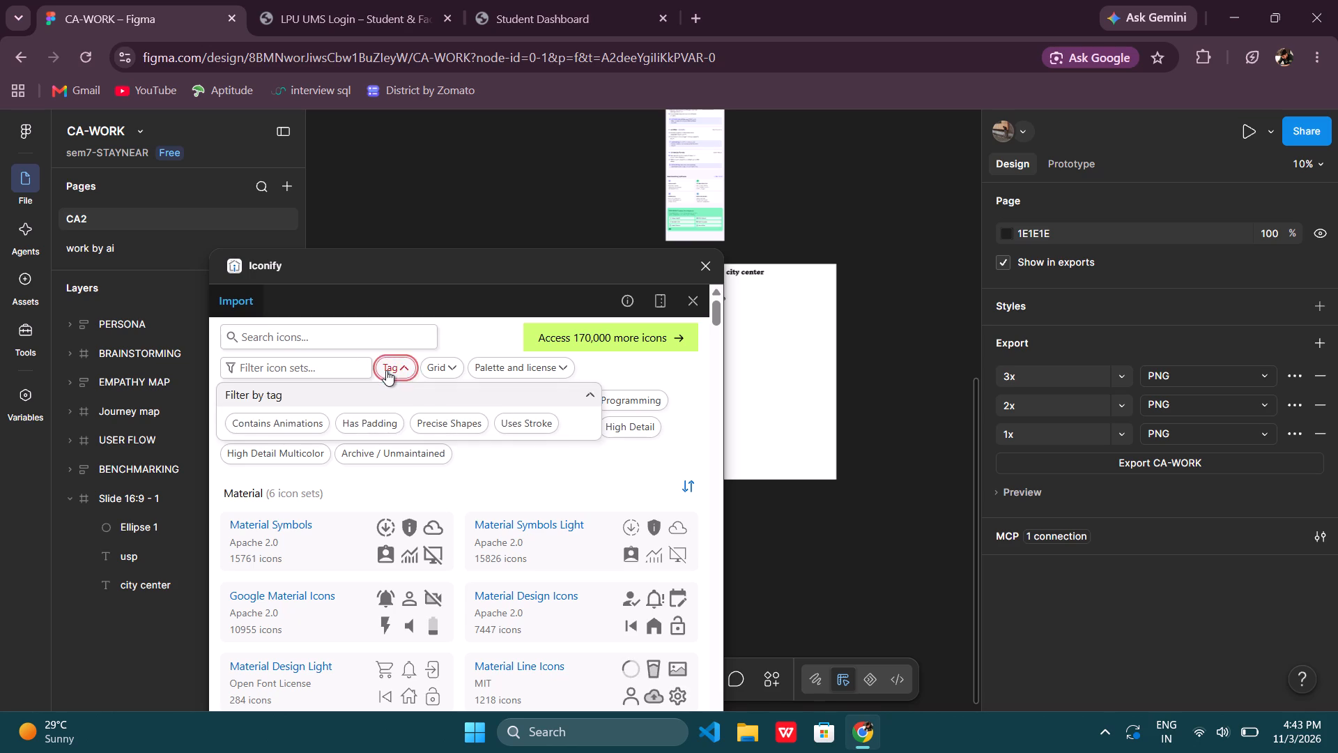
left_click(341, 368)
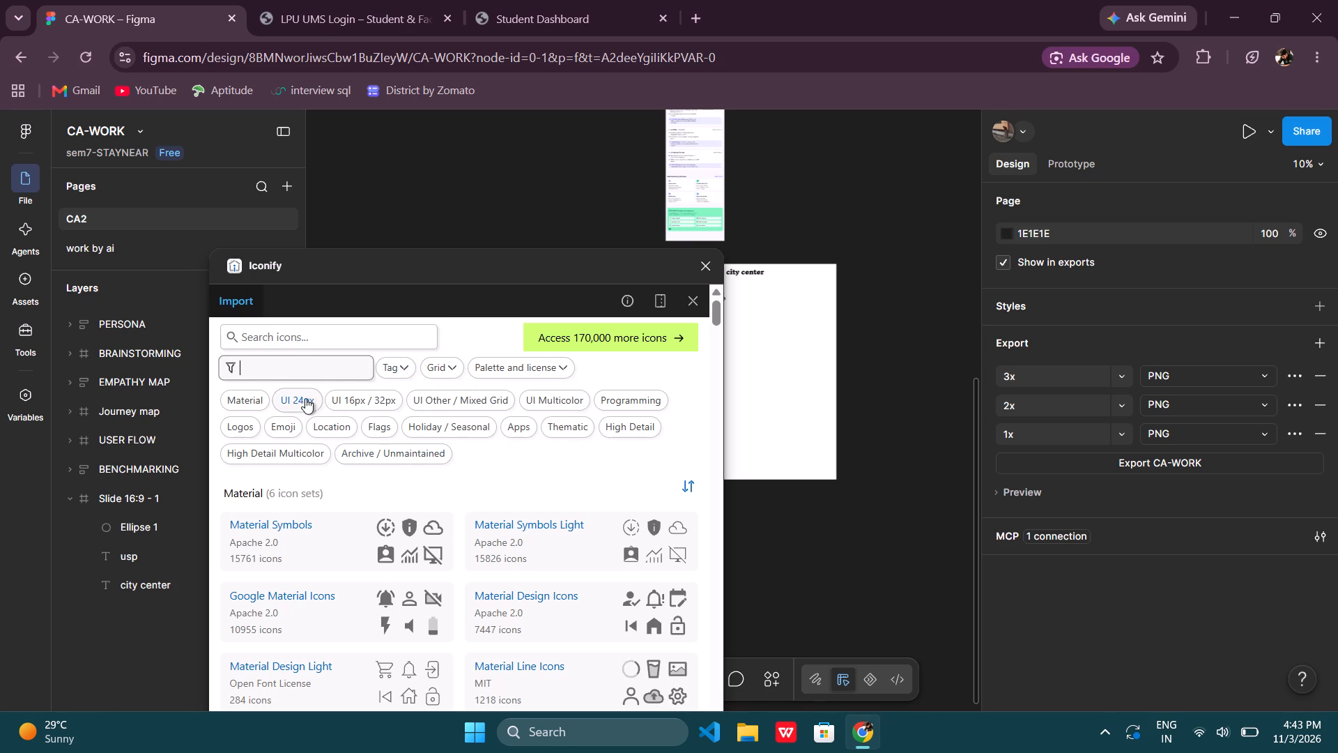
left_click(474, 458)
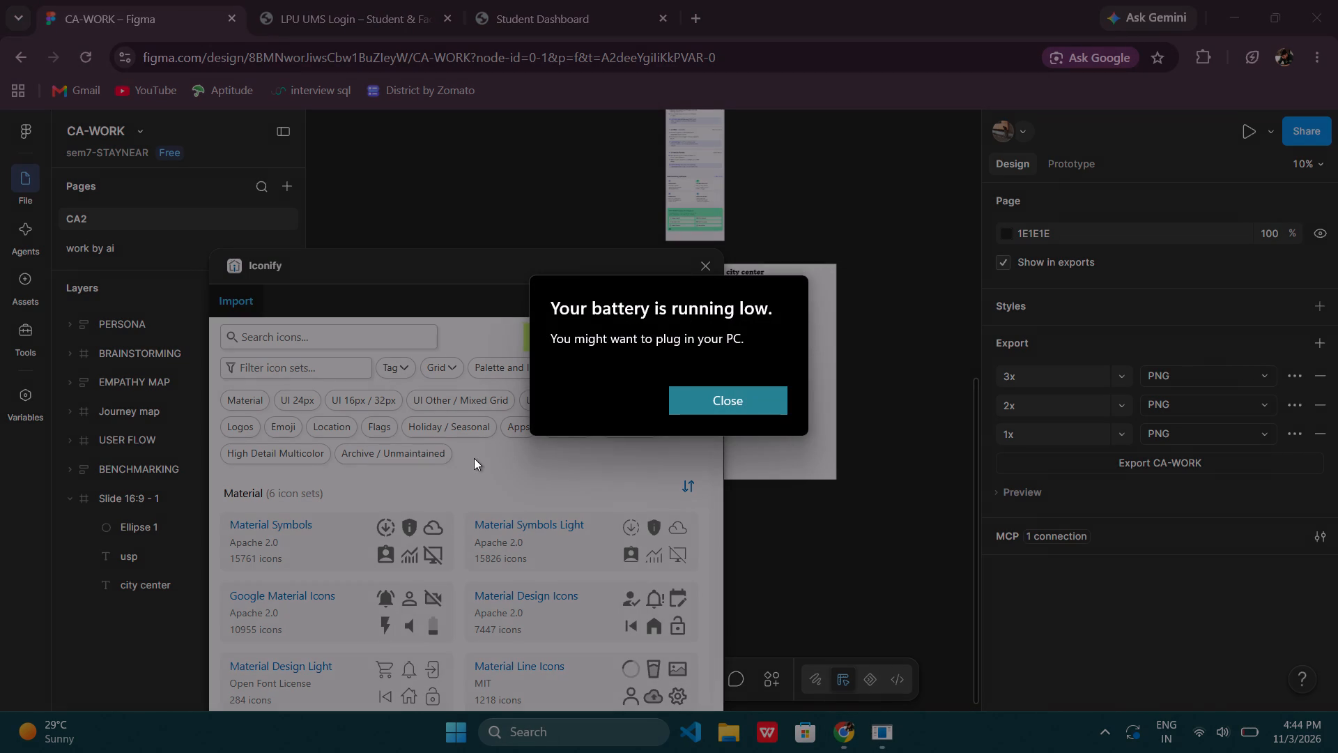
left_click(677, 404)
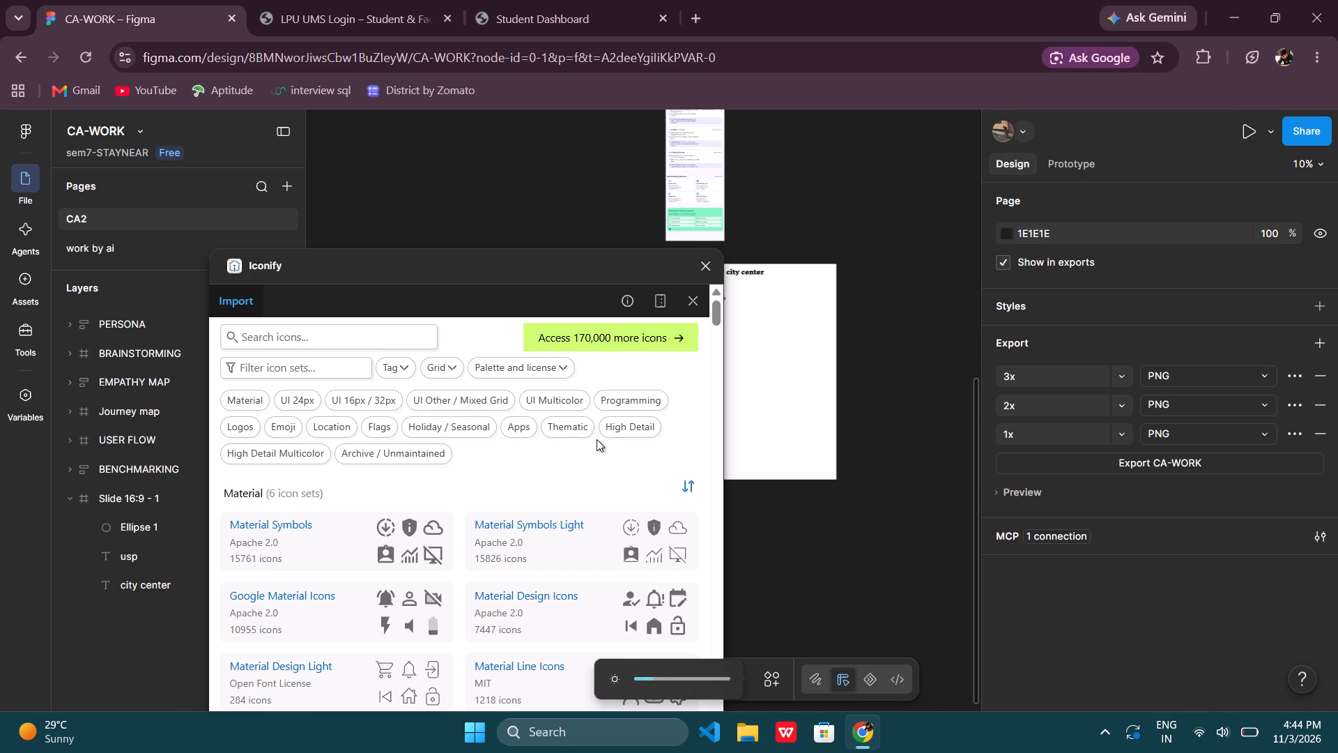
left_click(615, 427)
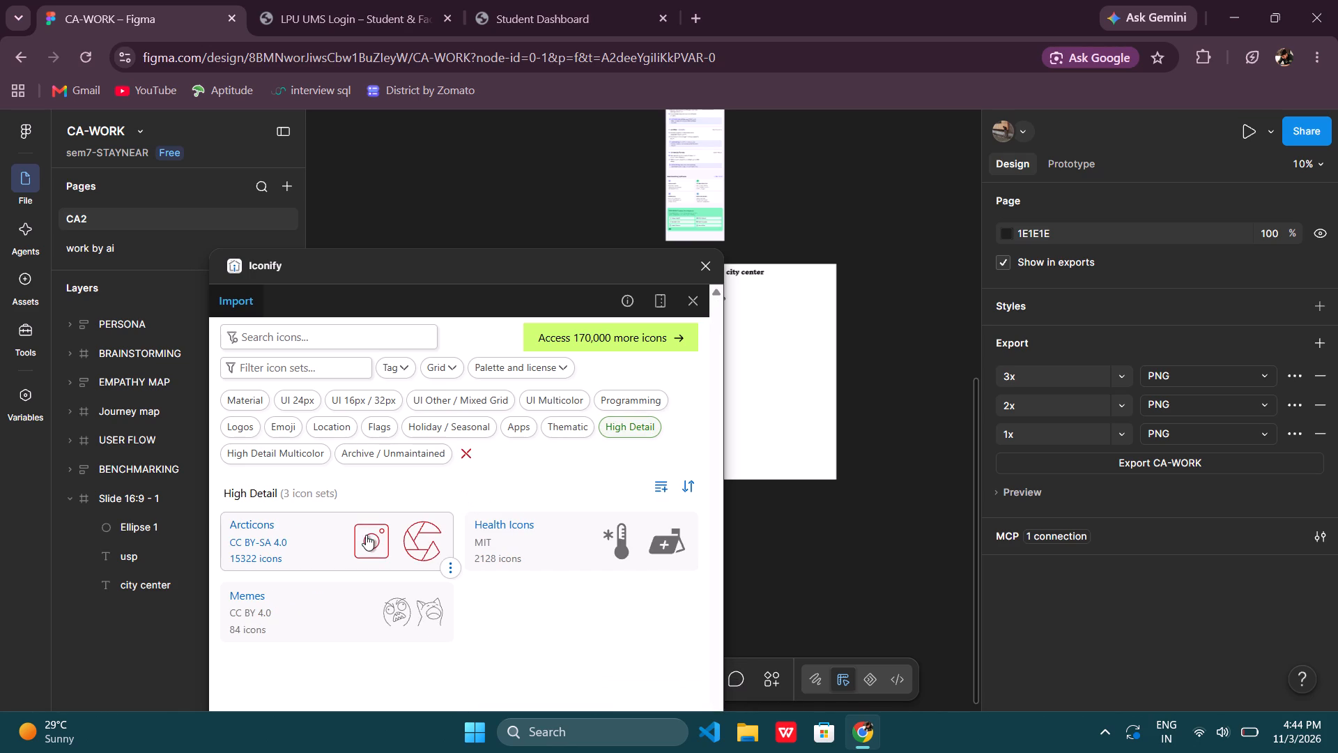
left_click(309, 402)
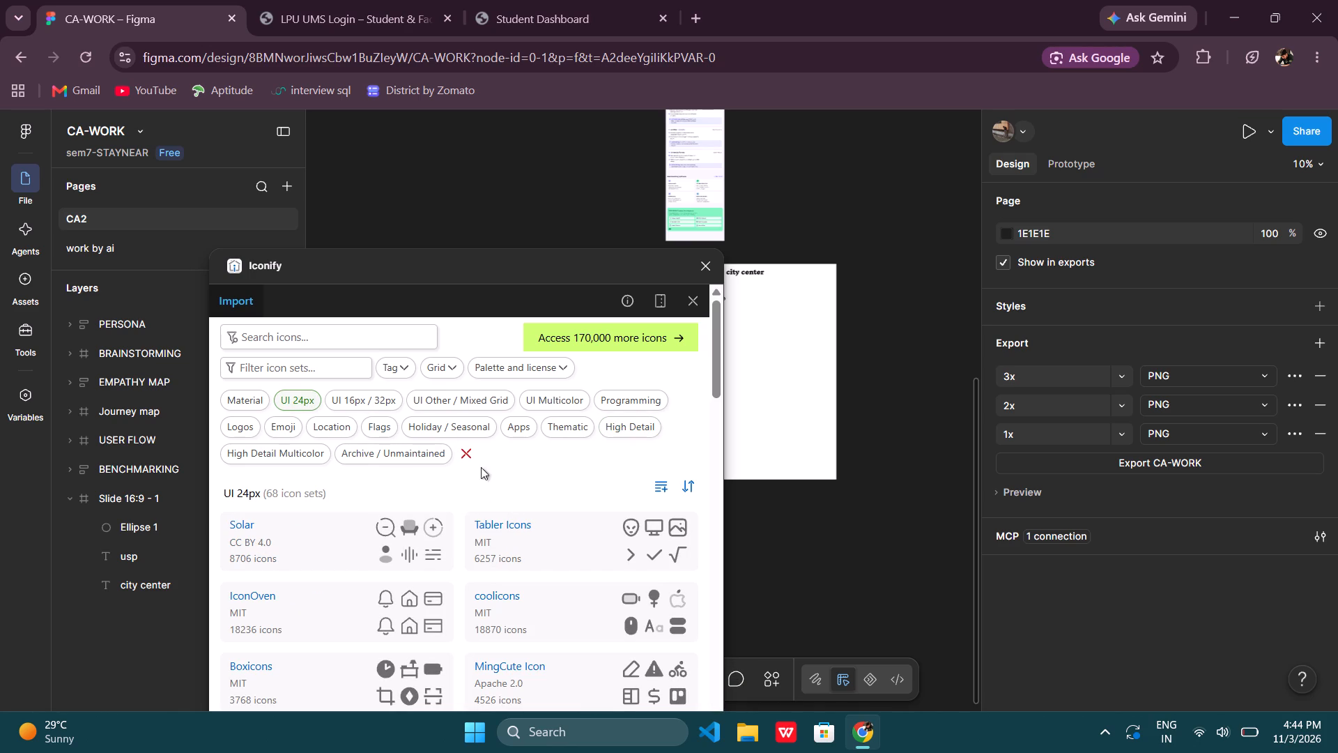
left_click(424, 394)
left_click(384, 397)
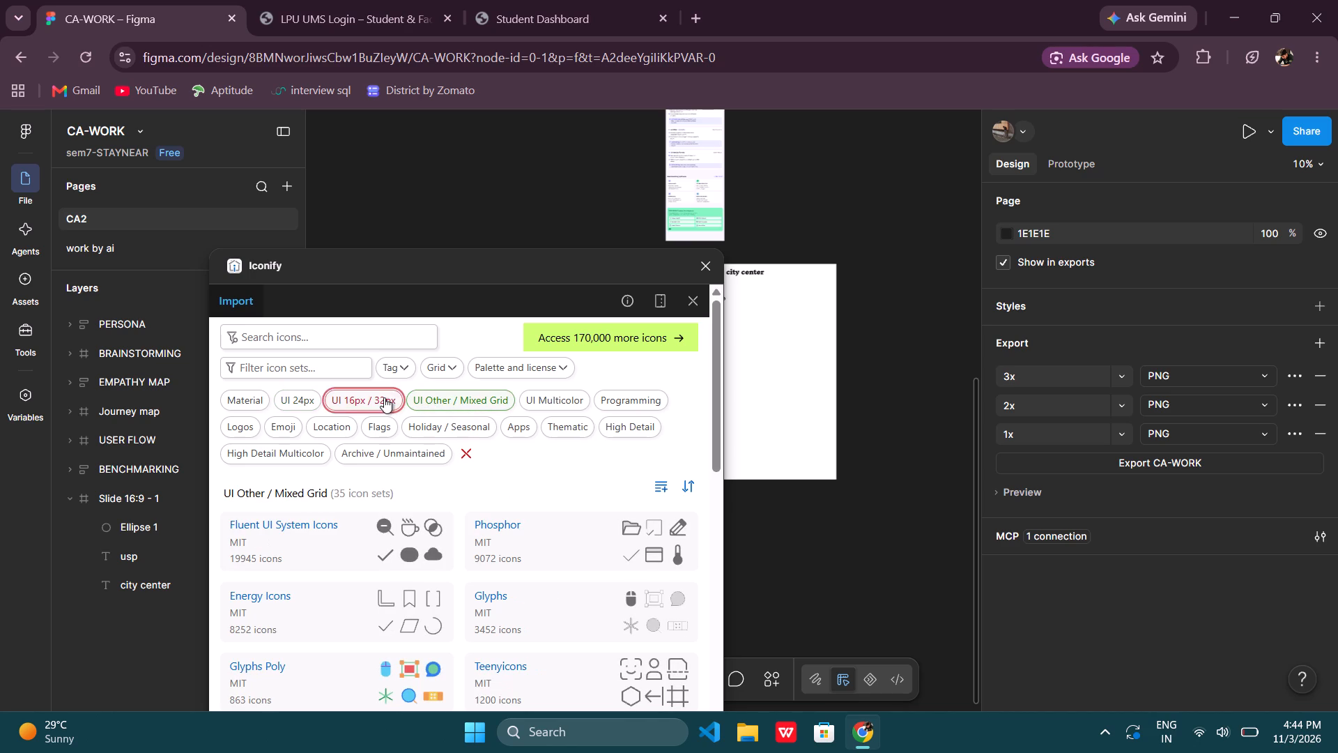
left_click(252, 400)
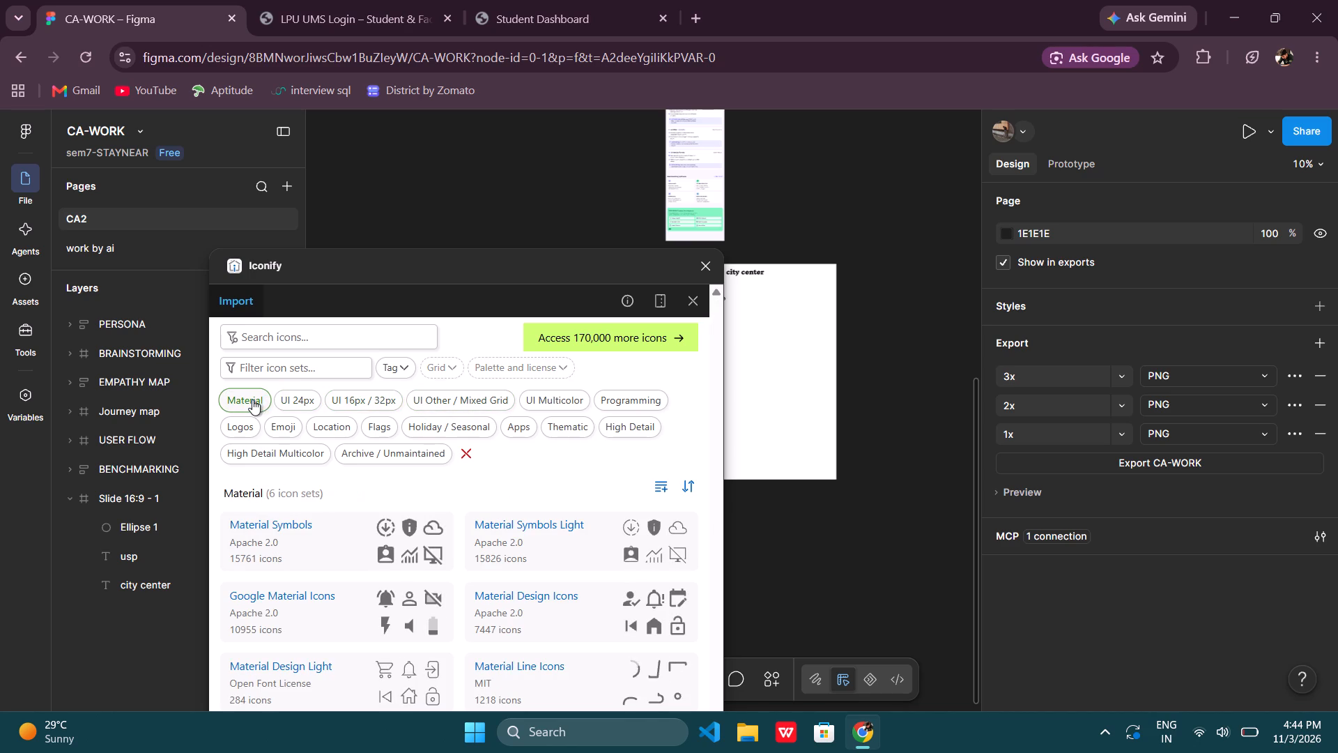
left_click(555, 396)
left_click(615, 399)
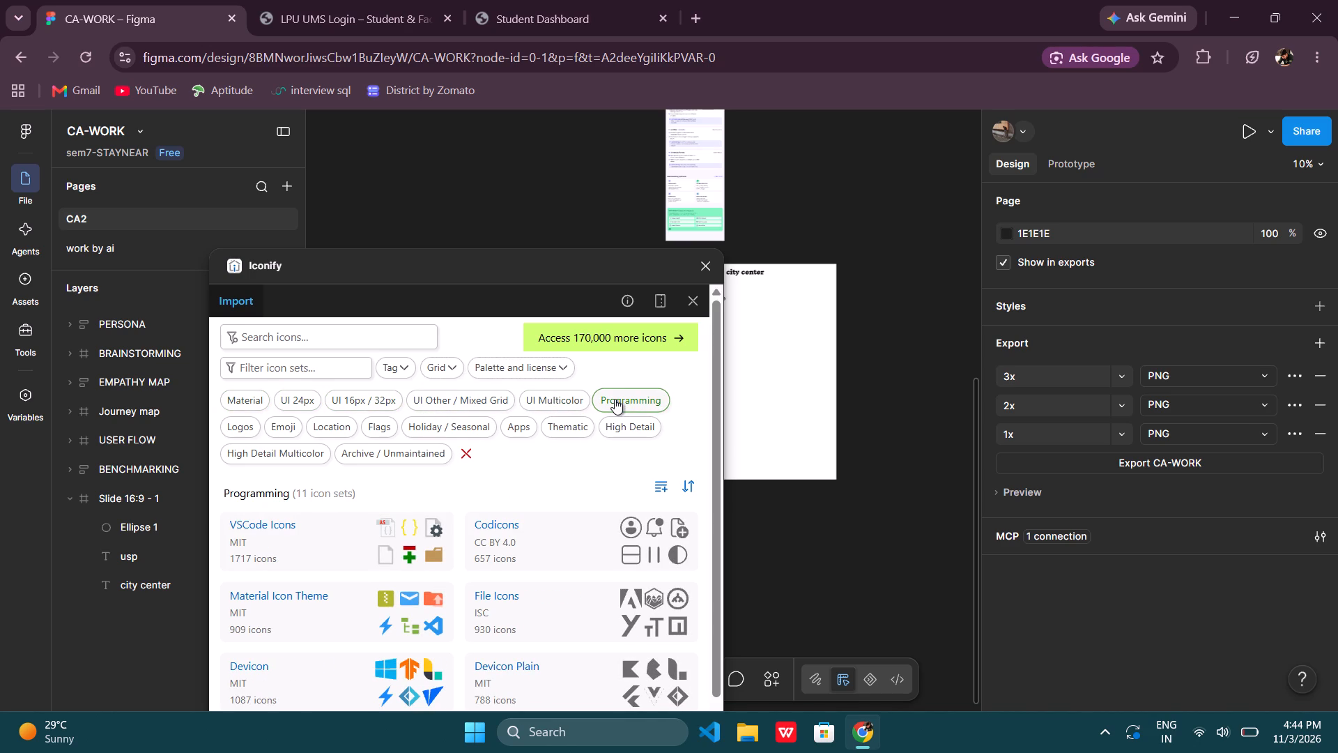
left_click(250, 421)
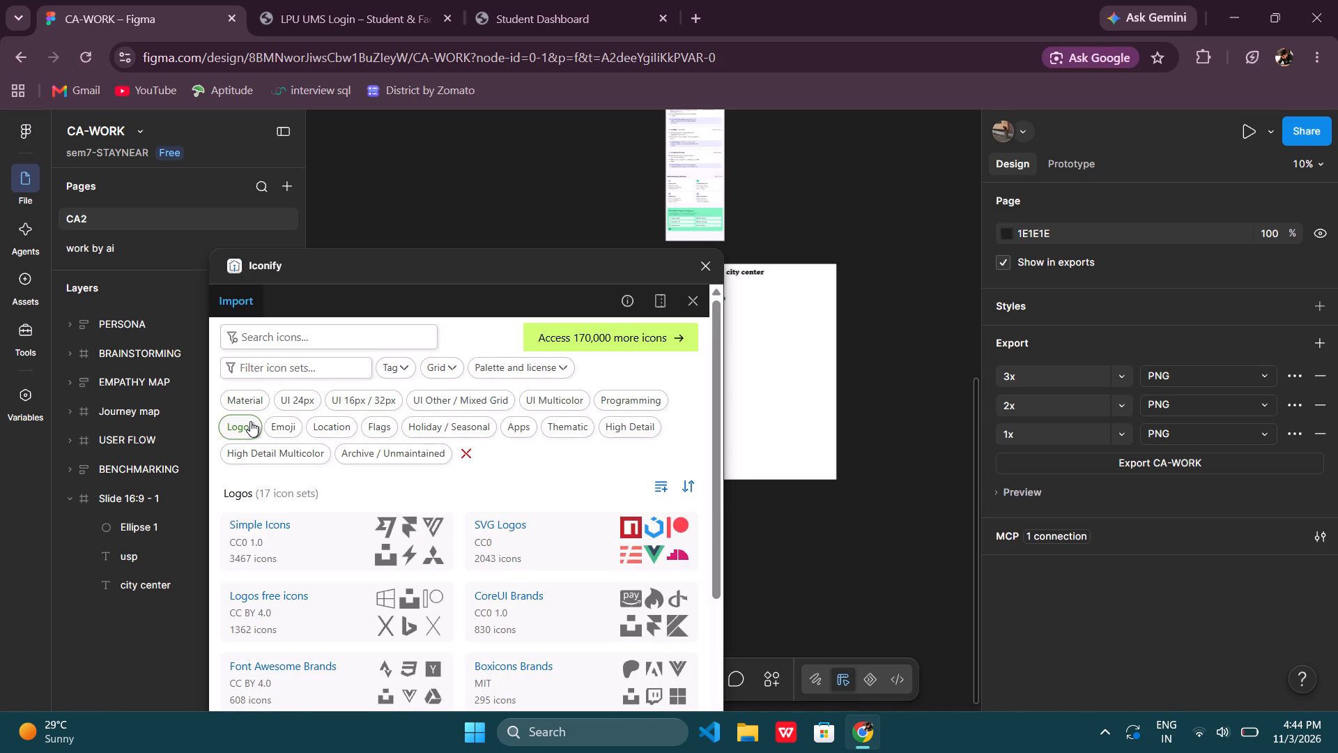
left_click(301, 425)
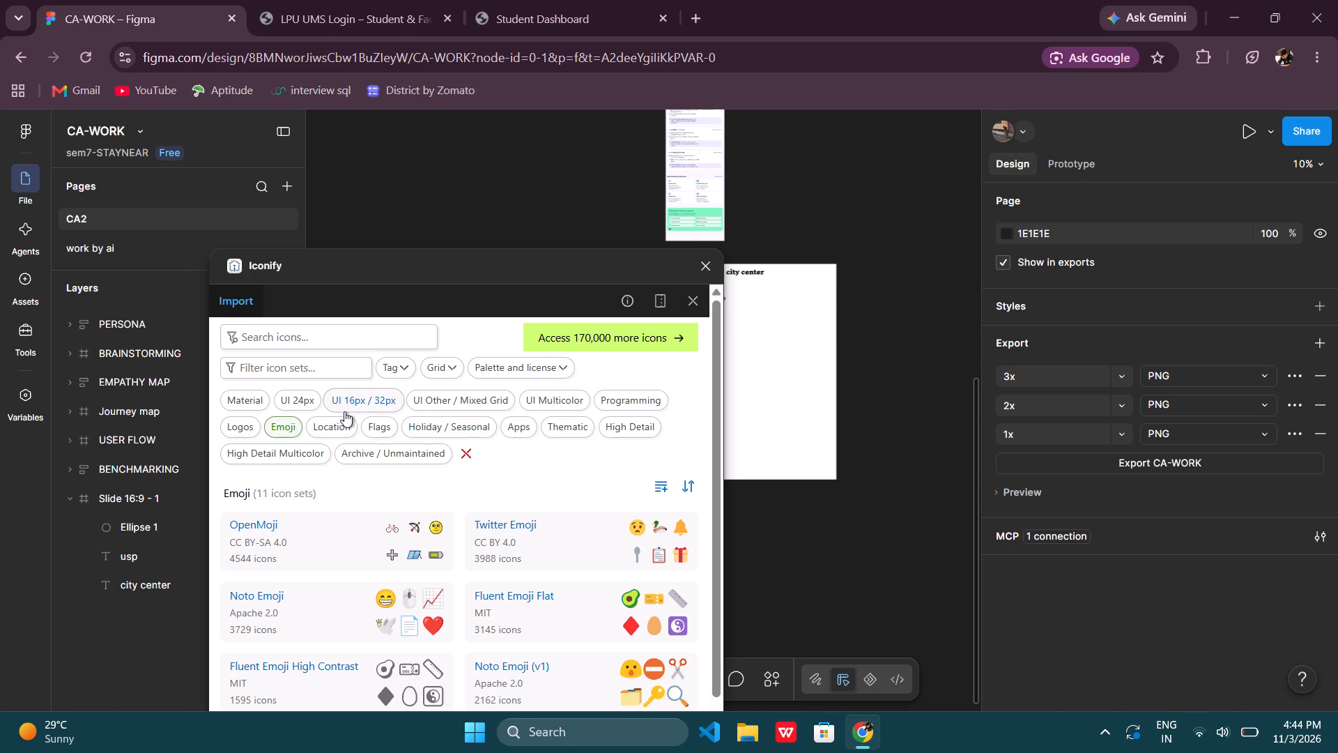
left_click(341, 422)
Filter Iconify to the Holiday / Seasonal icon sets, search them for "profile" and look through the icons.
left_click(407, 425)
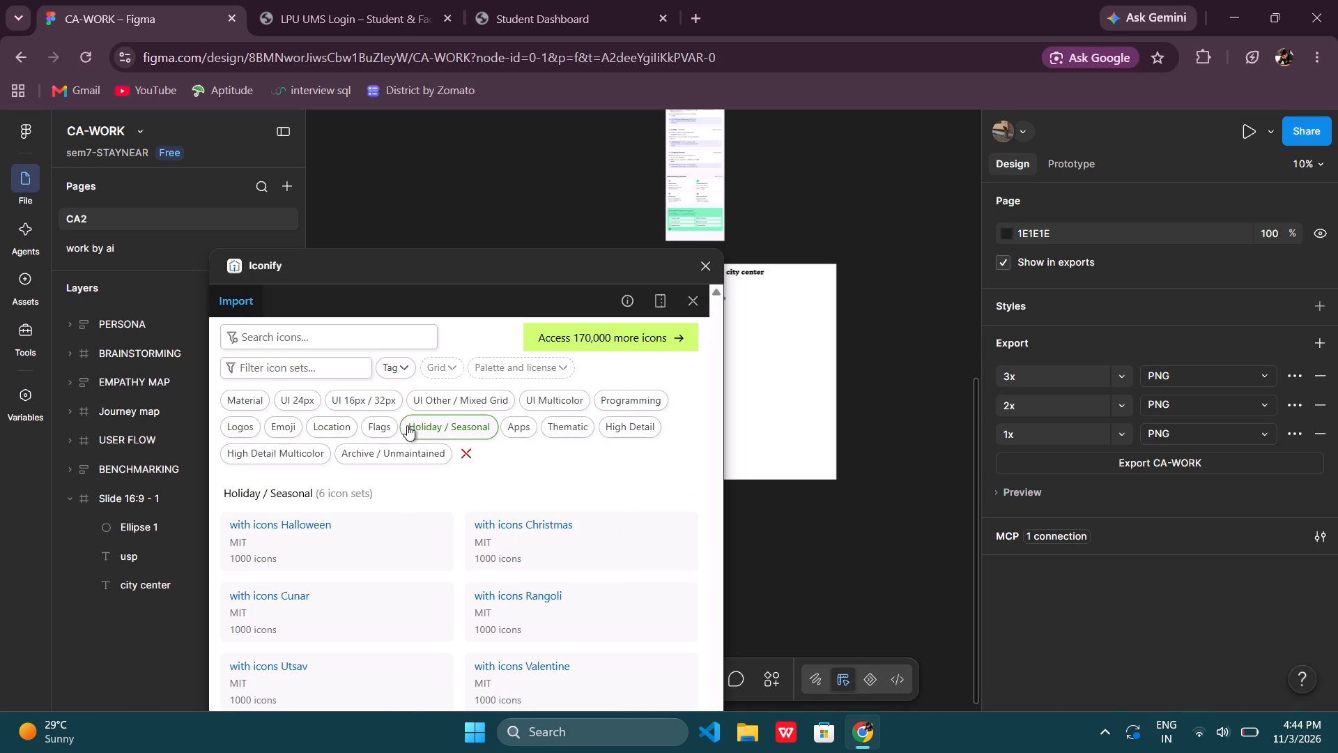
left_click(308, 373)
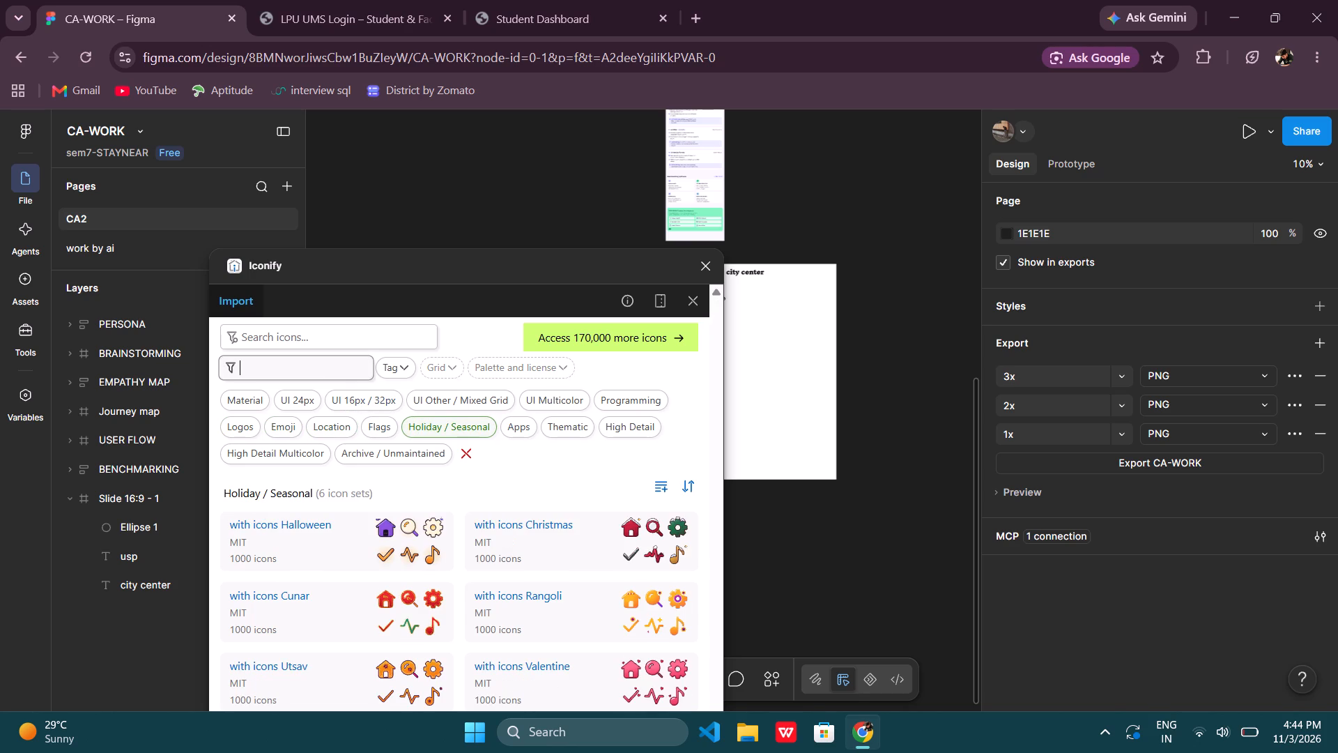
left_click(318, 334)
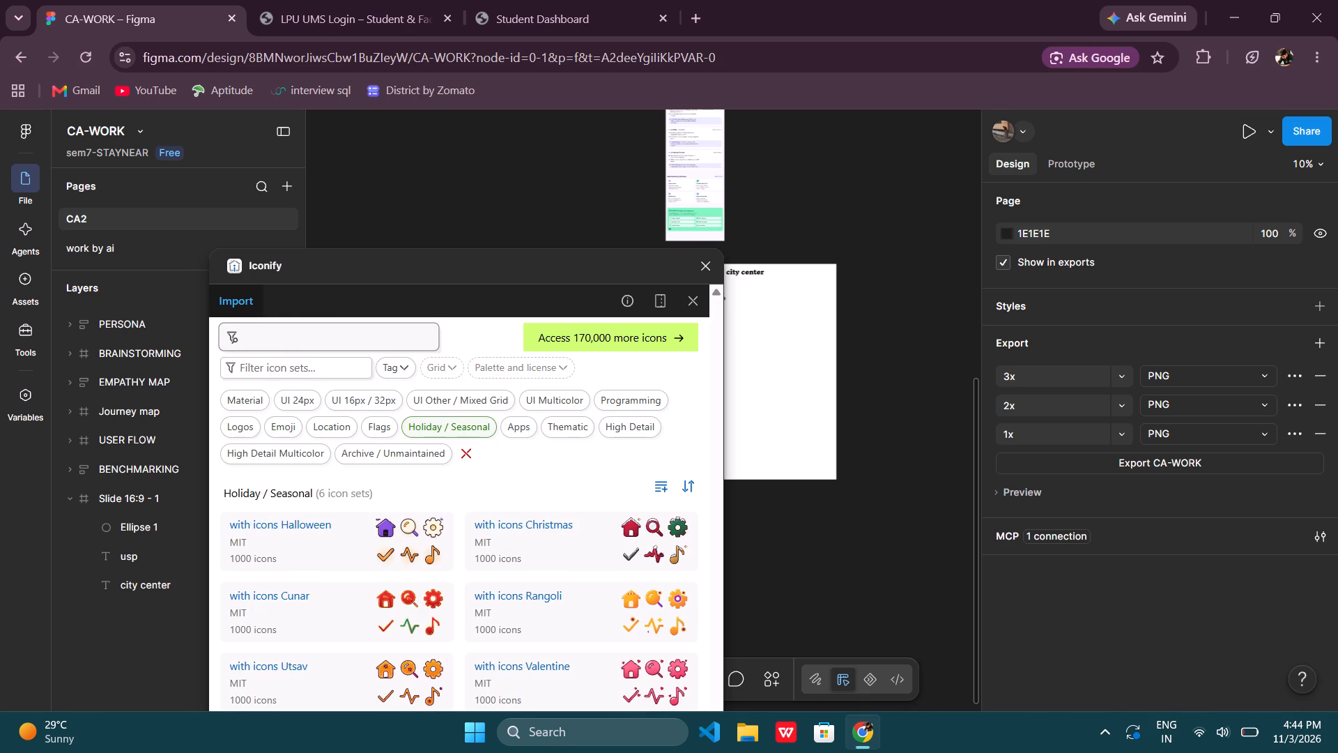
type("pror")
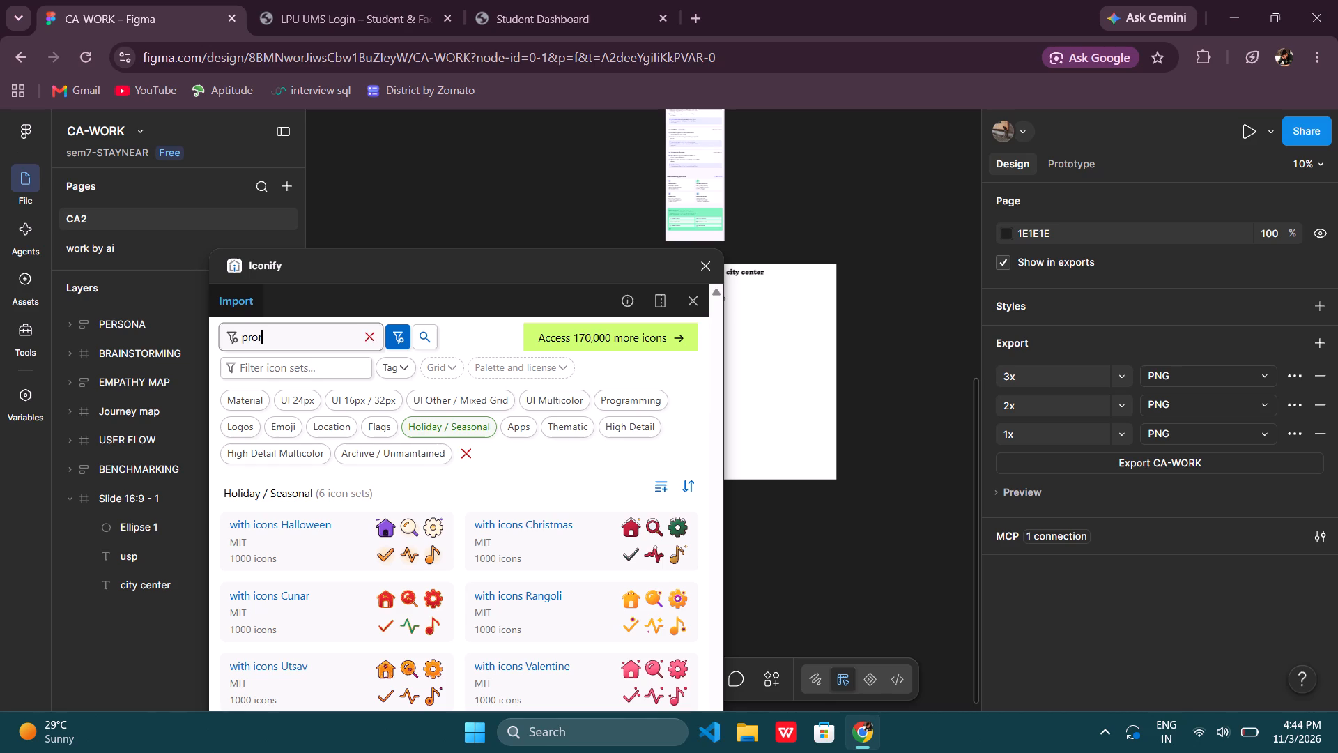
key("BackSpace")
type("file")
key("Return")
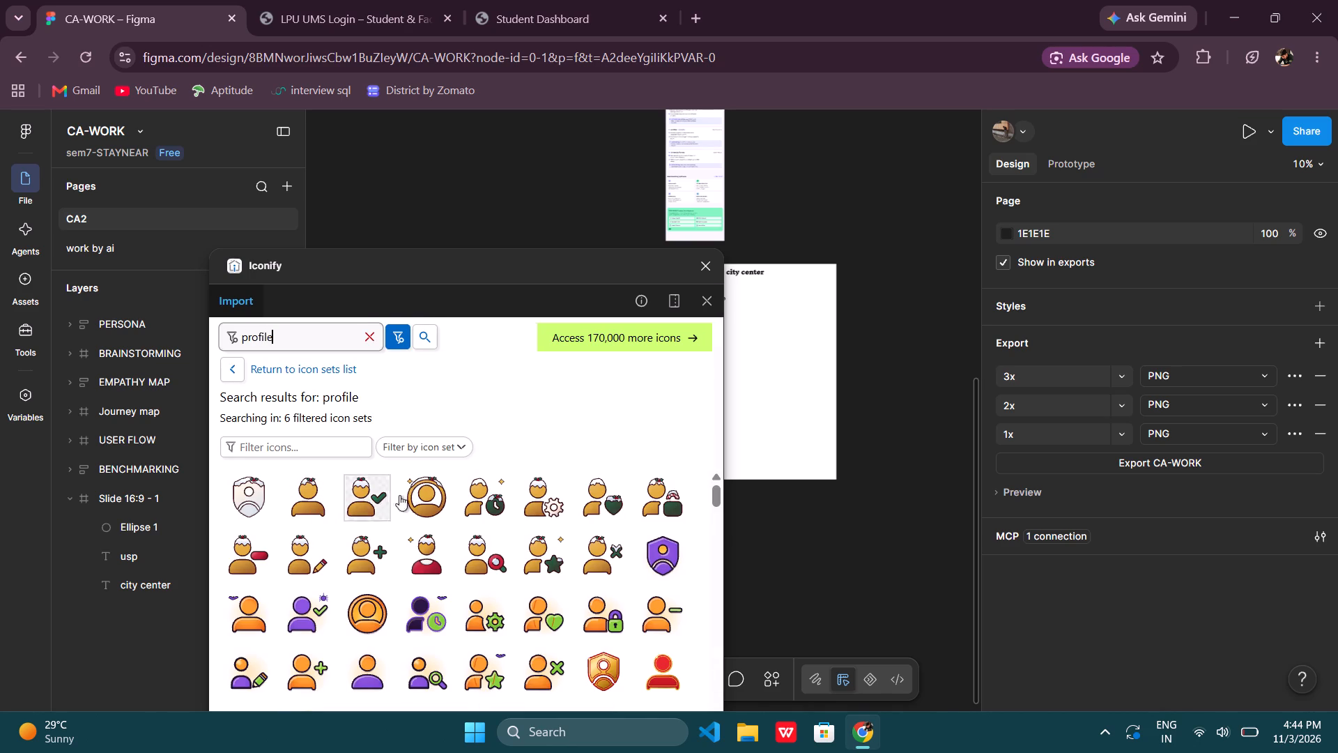
scroll(475, 560, "down", 1)
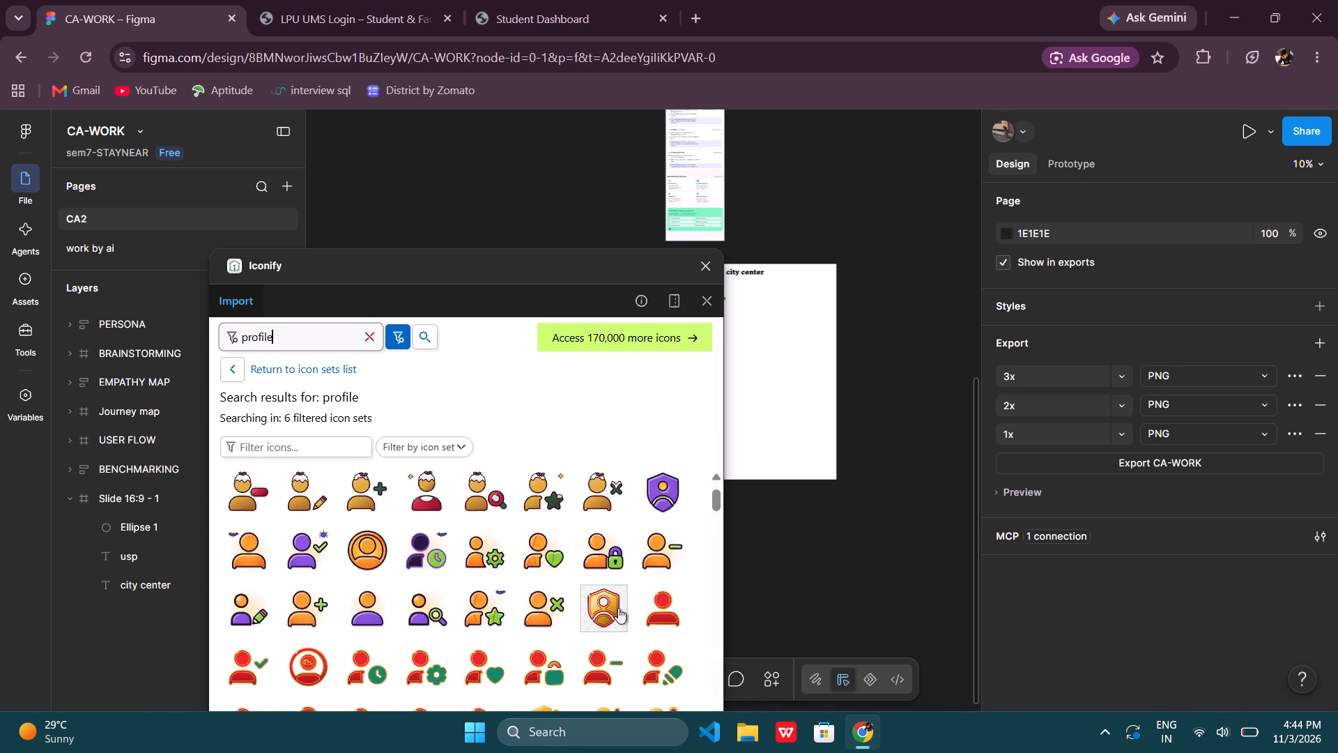
Place the red withicons-lunar user icon from the profile search results on the city center slide.
left_click_drag(659, 610, 799, 305)
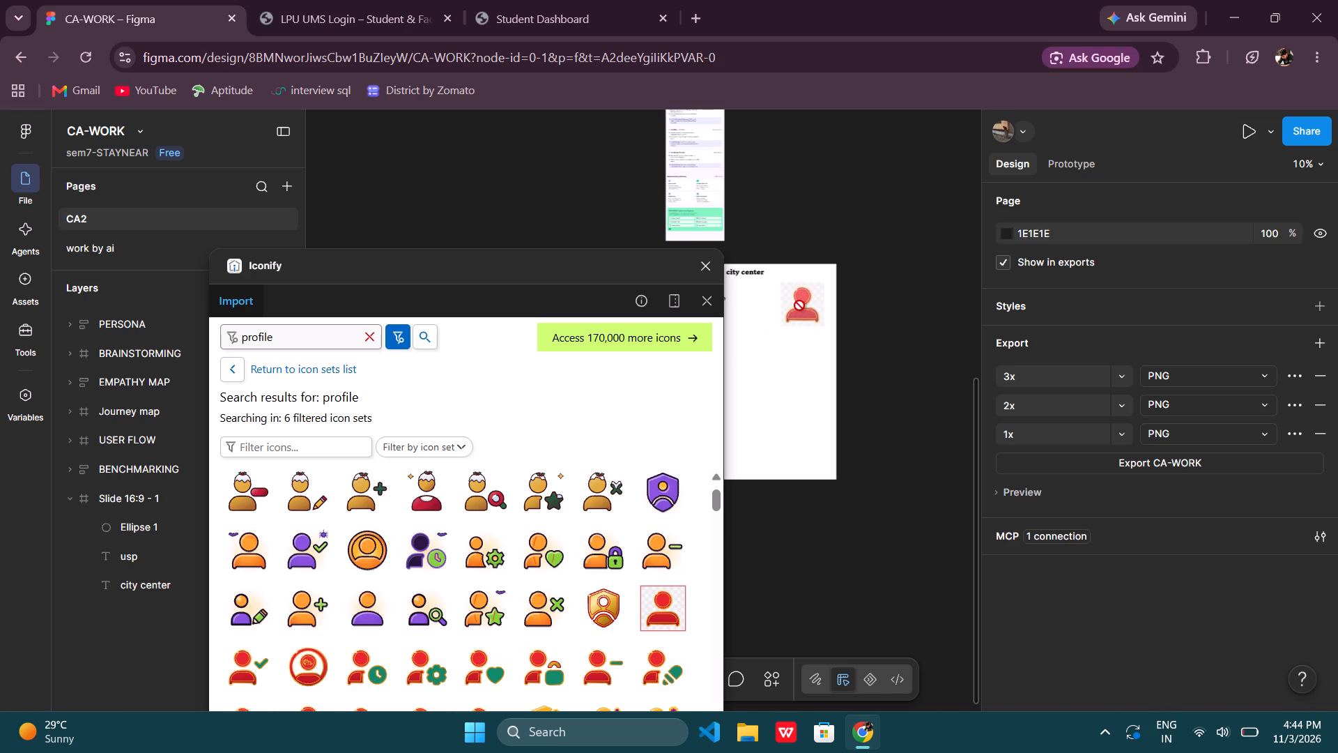
left_click_drag(799, 305, 801, 305)
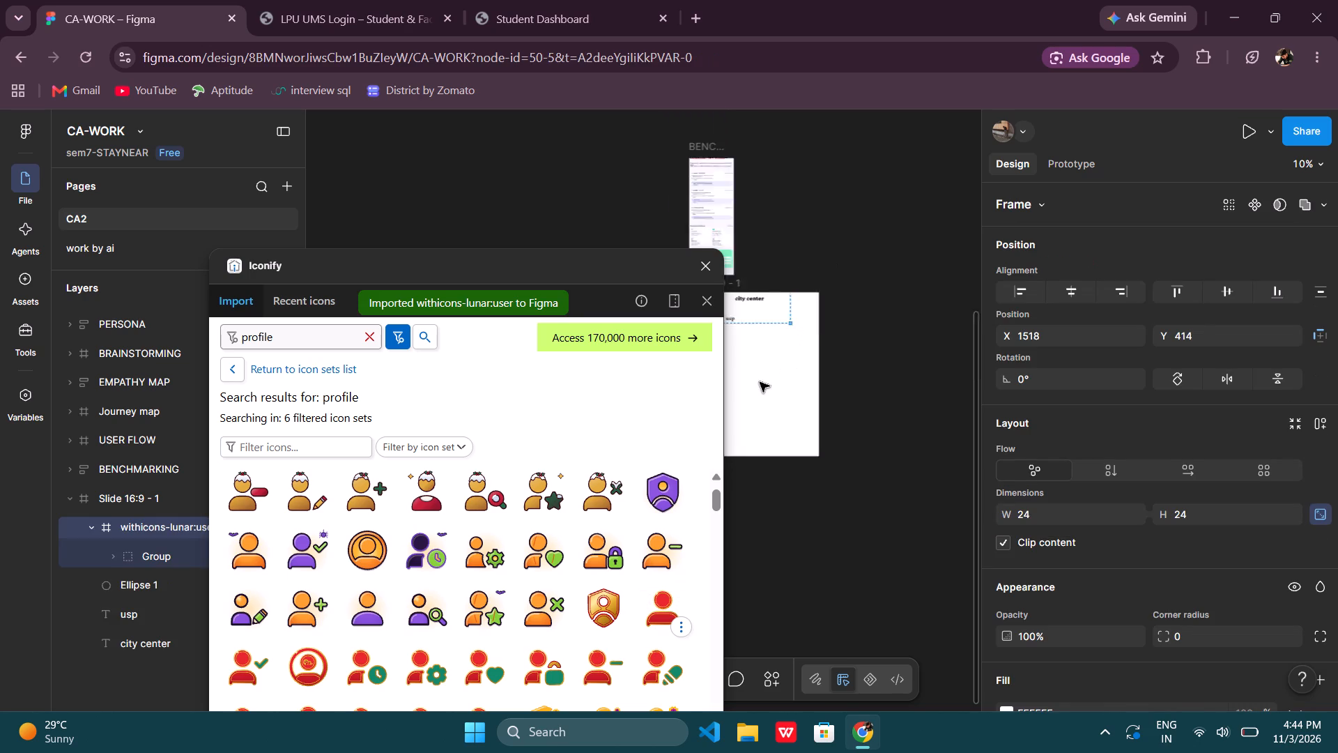
Look through the remaining Holiday / Seasonal "profile" search results in Iconify for another suitable icon.
scroll(596, 492, "down", 1)
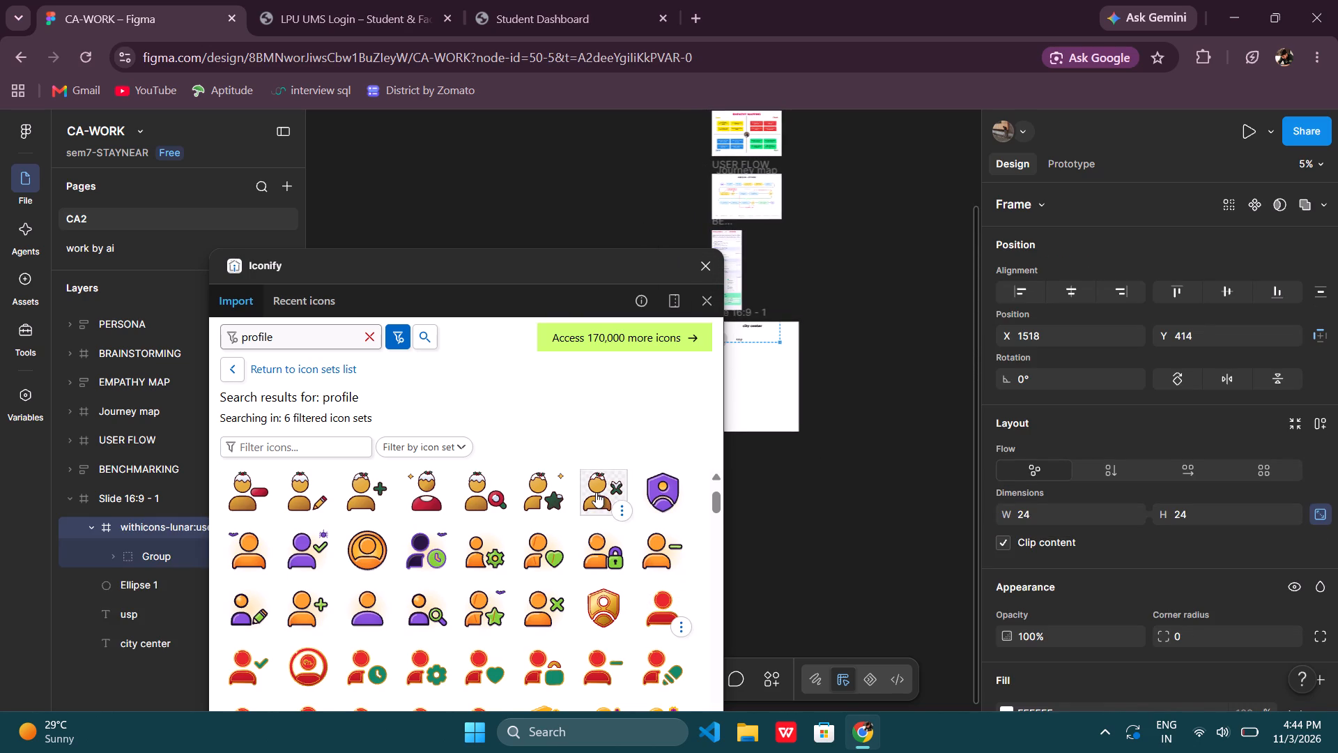
scroll(596, 492, "down", 5)
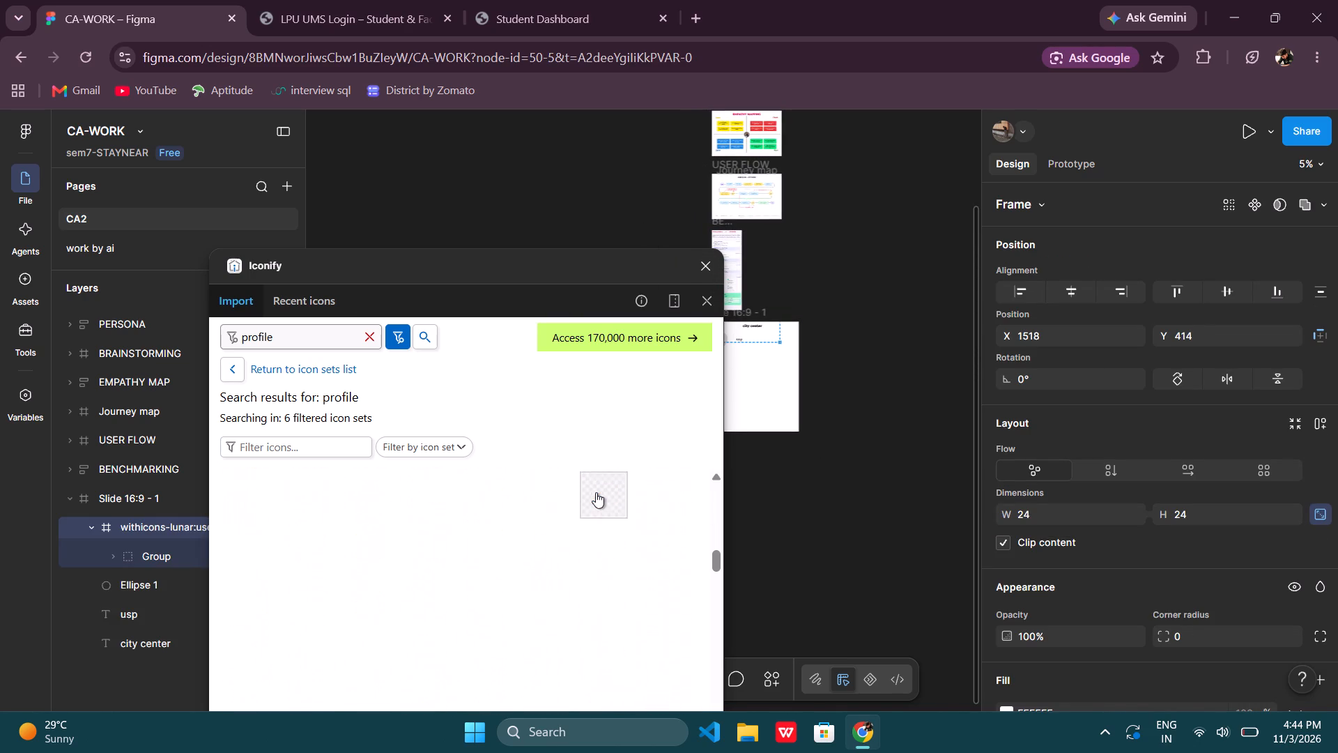
scroll(596, 492, "up", 1)
scroll(596, 492, "down", 1)
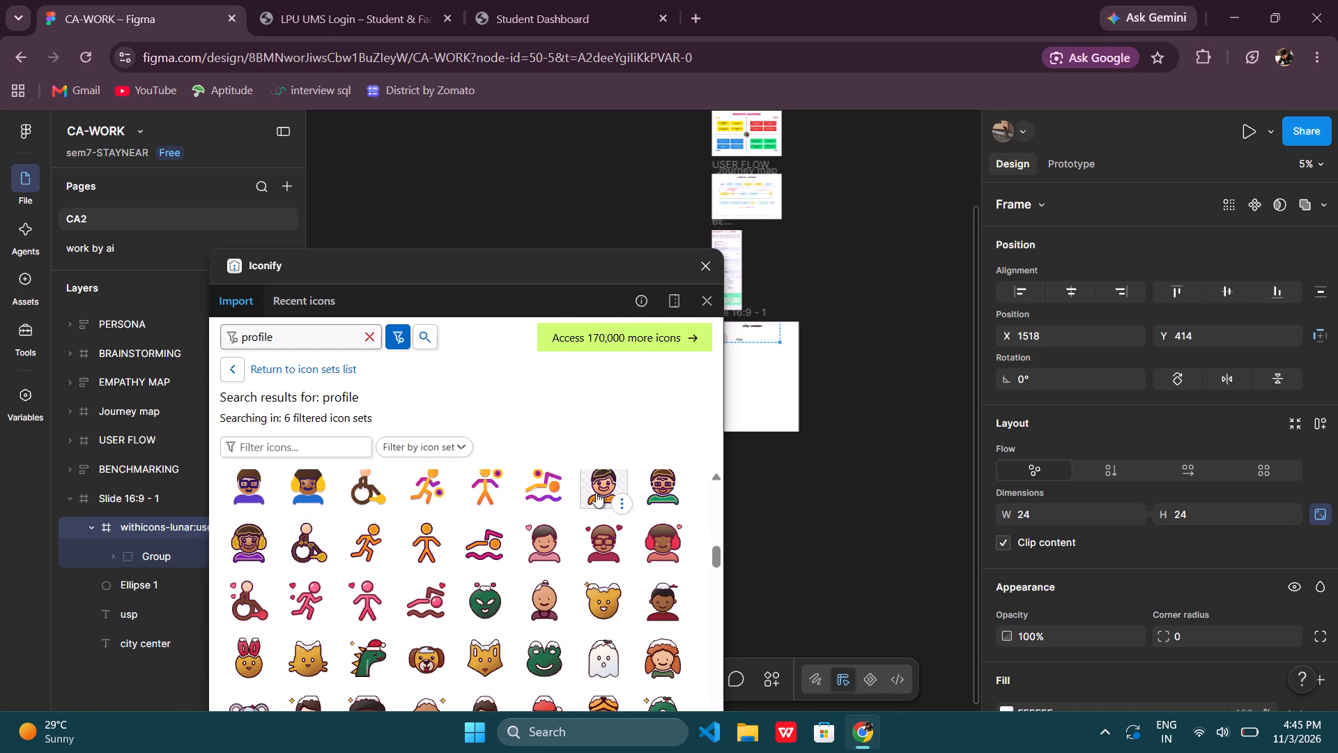
scroll(596, 492, "down", 4)
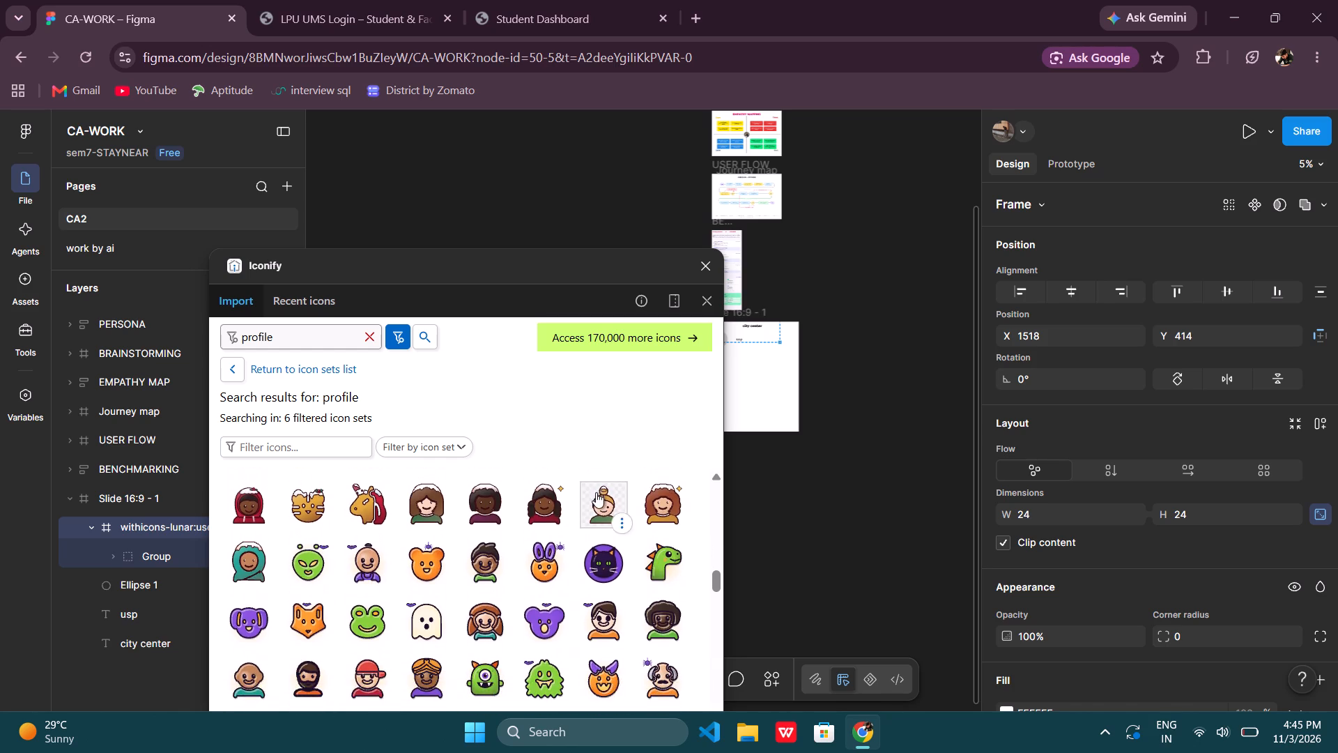
scroll(596, 492, "down", 1)
scroll(596, 492, "up", 16)
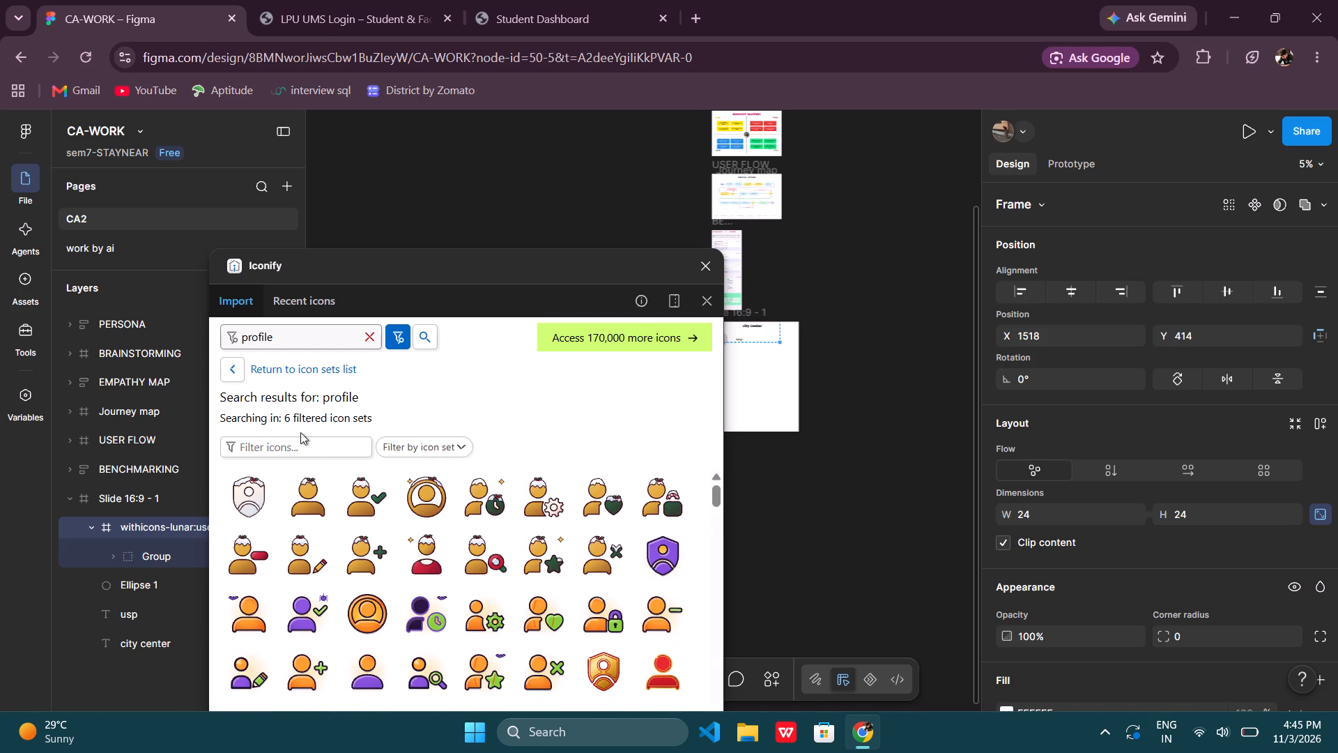
Return to the icon sets list, filter it to Archive / Unmaintained and open the Line Awesome set.
left_click(238, 365)
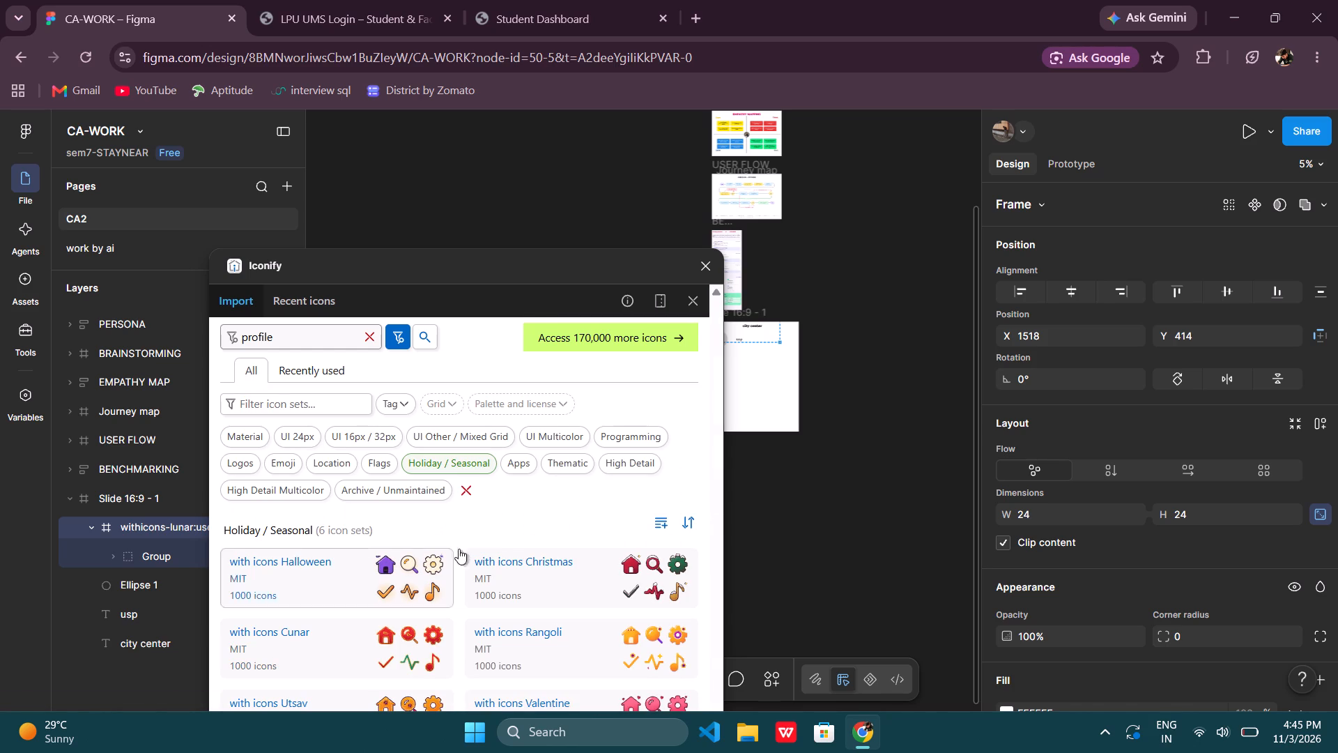
scroll(468, 545, "down", 6)
scroll(406, 607, "down", 4)
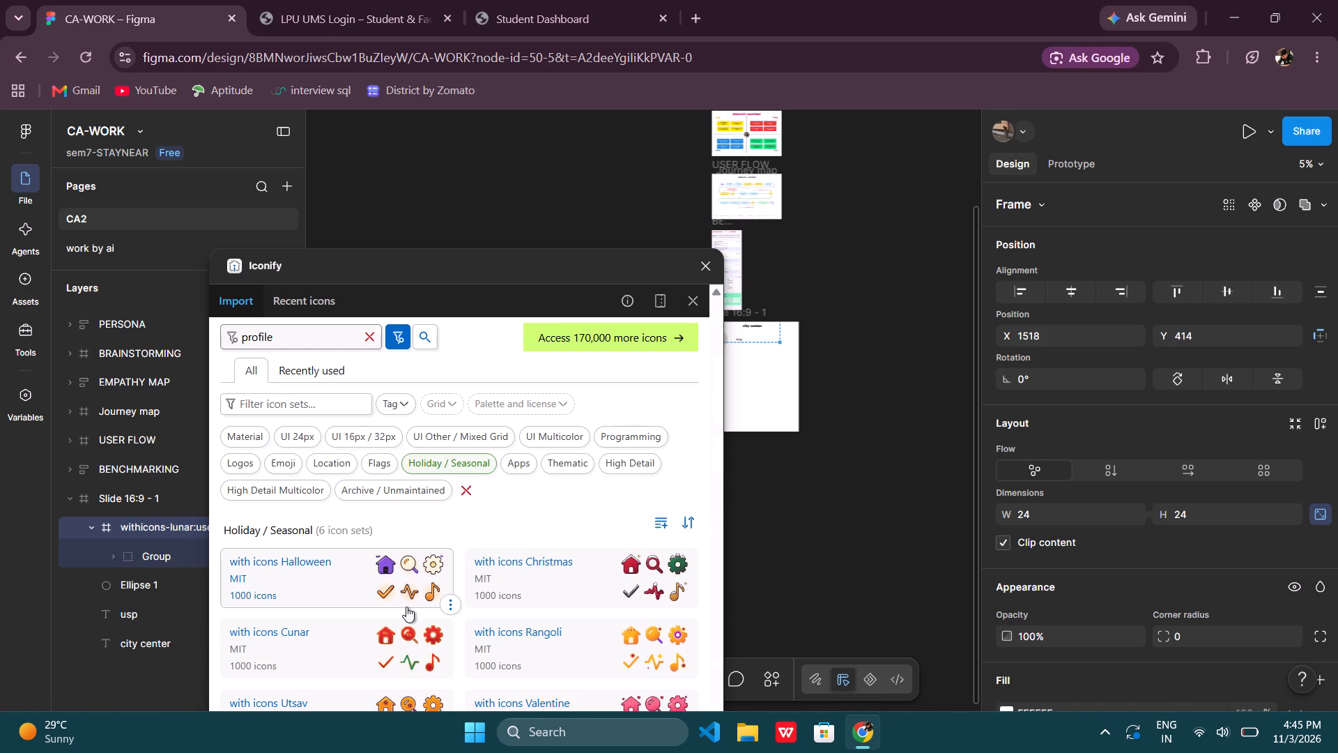
scroll(406, 607, "down", 2)
left_click(405, 486)
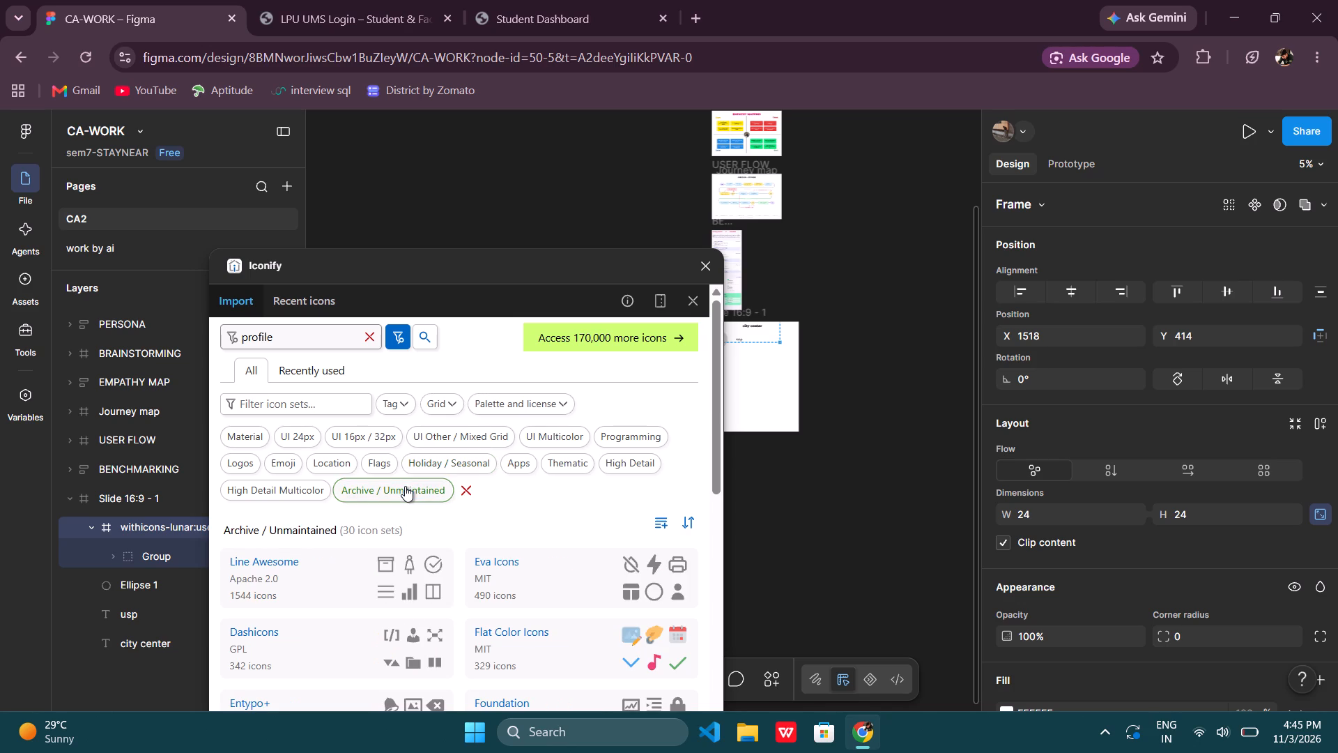
left_click(429, 568)
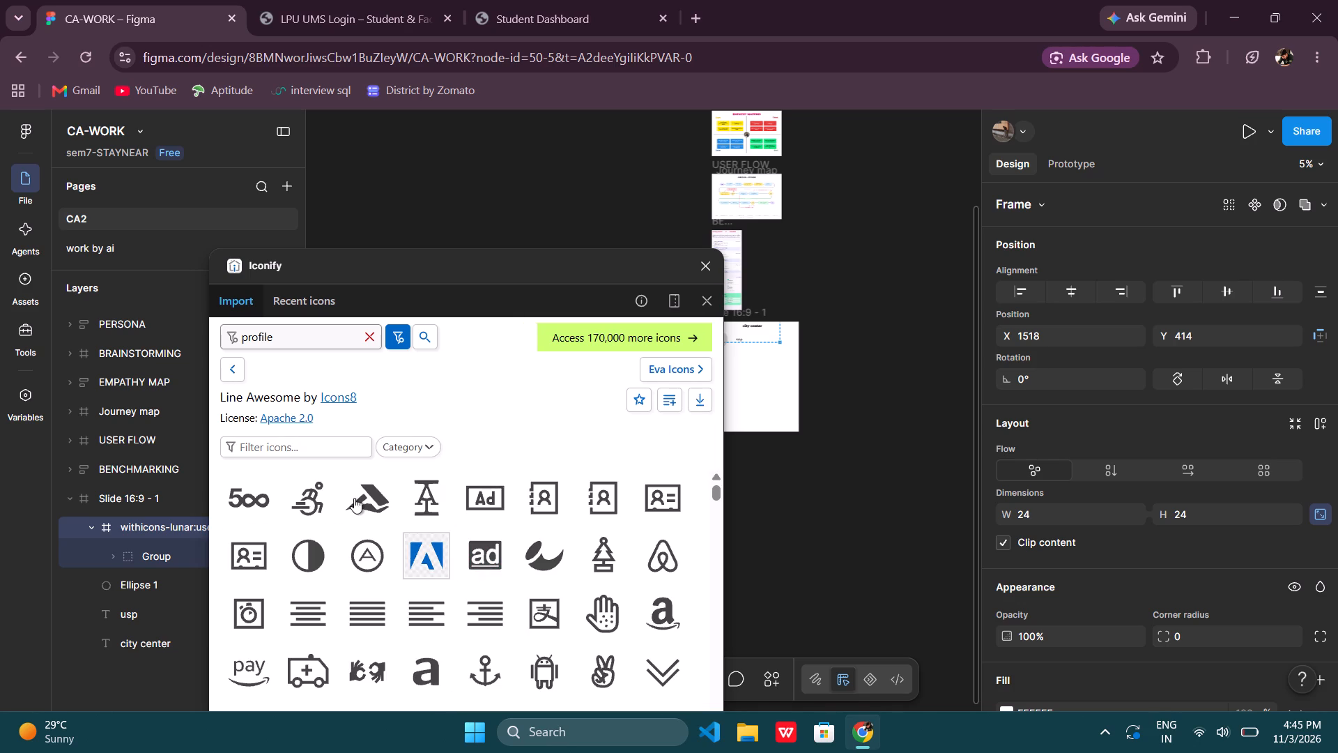
Find the solid open-mouthed frown face in the Line Awesome set, place it on the city center slide and close Iconify.
scroll(424, 616, "down", 5)
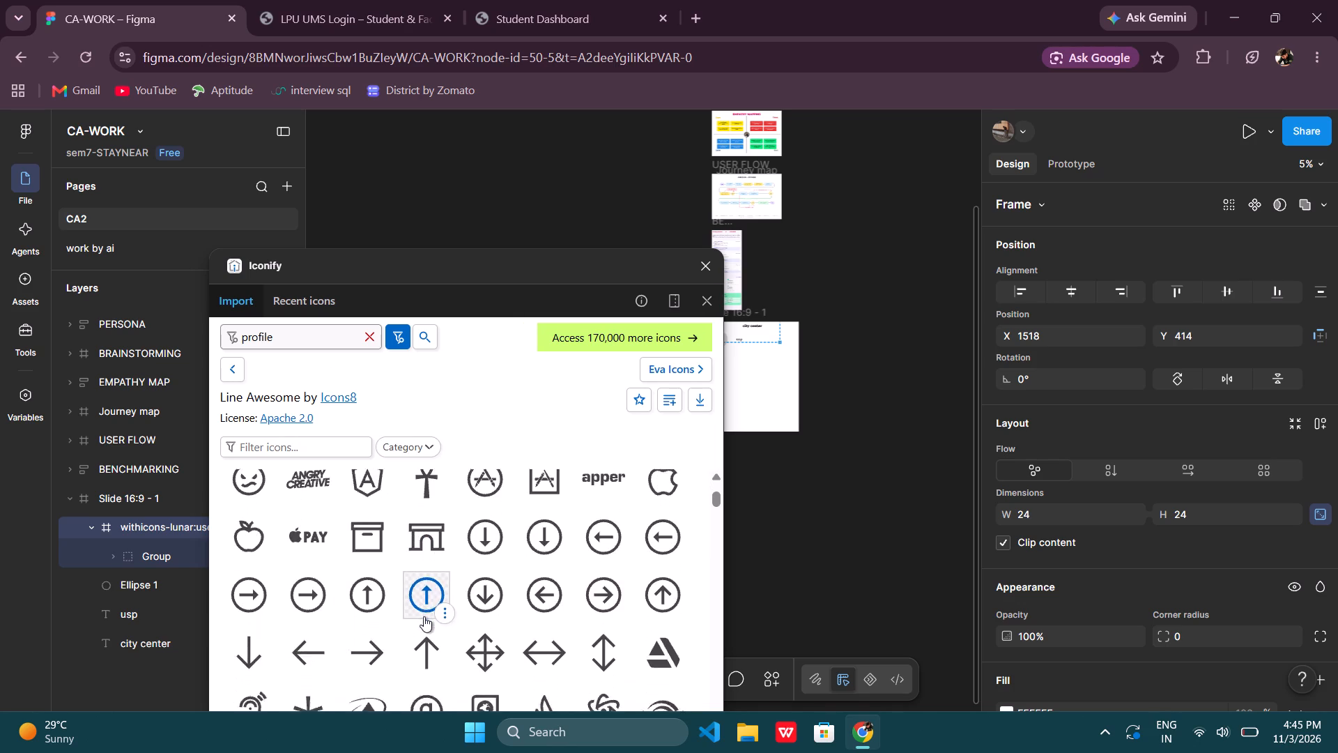
scroll(424, 616, "down", 8)
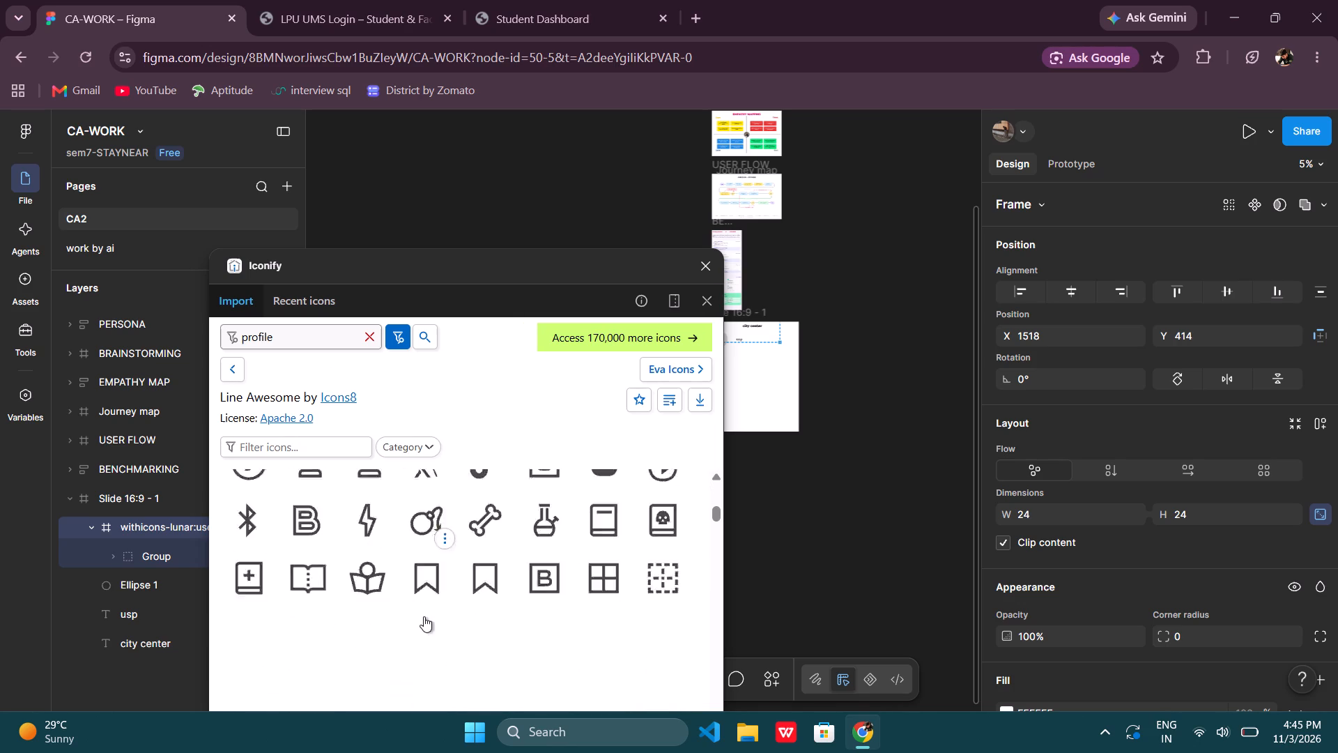
scroll(424, 616, "down", 4)
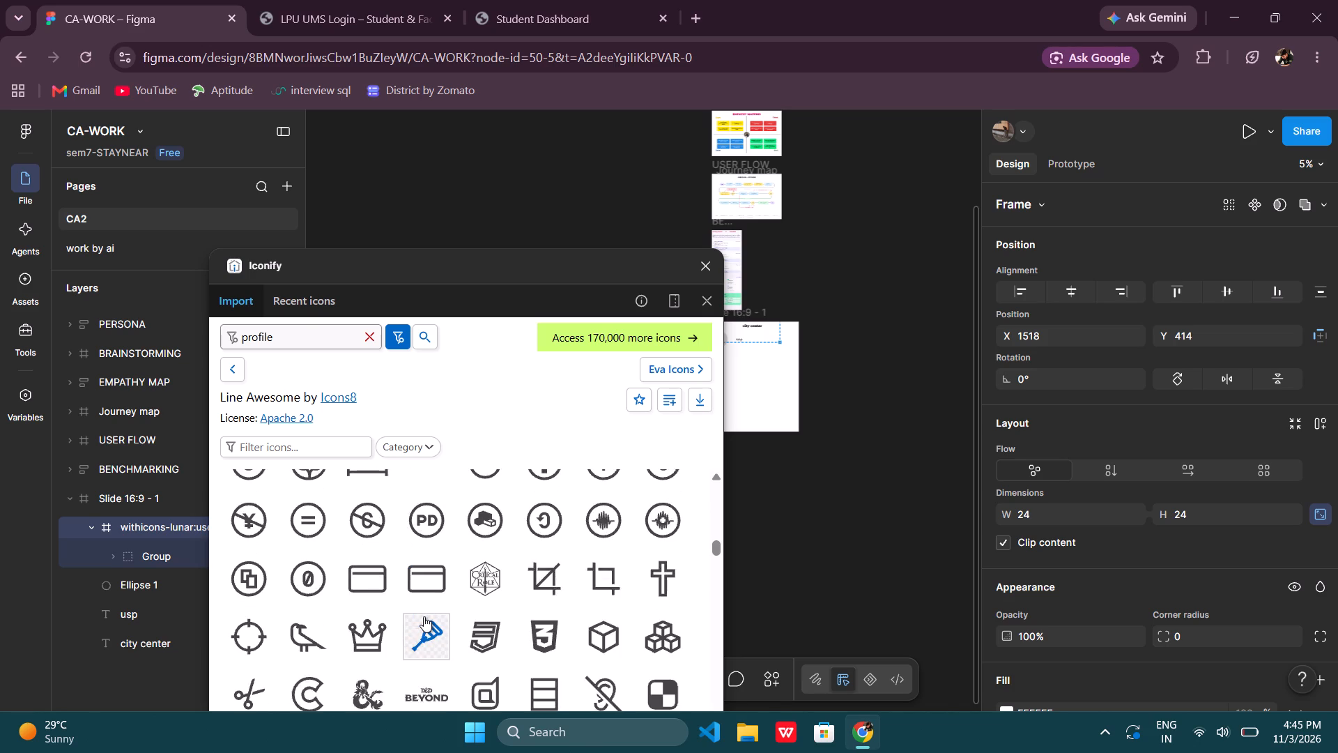
scroll(424, 616, "down", 4)
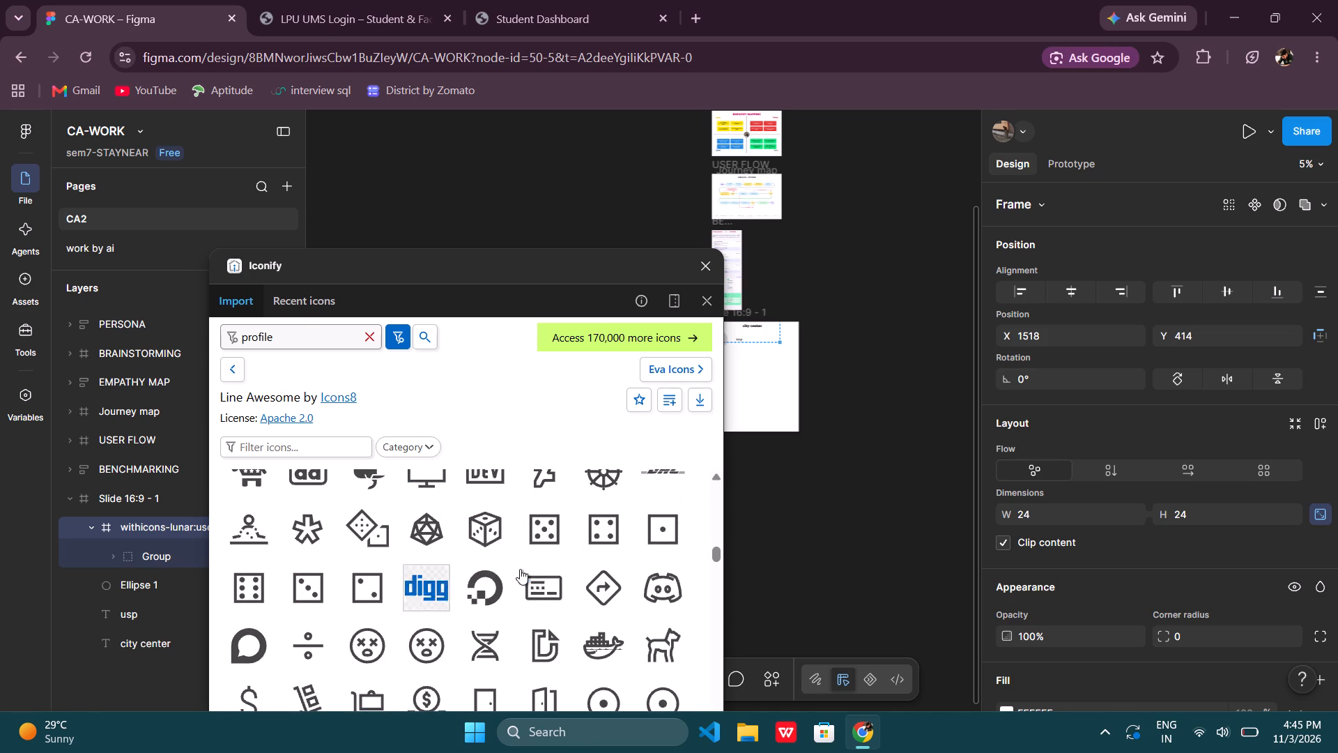
scroll(521, 637, "down", 5)
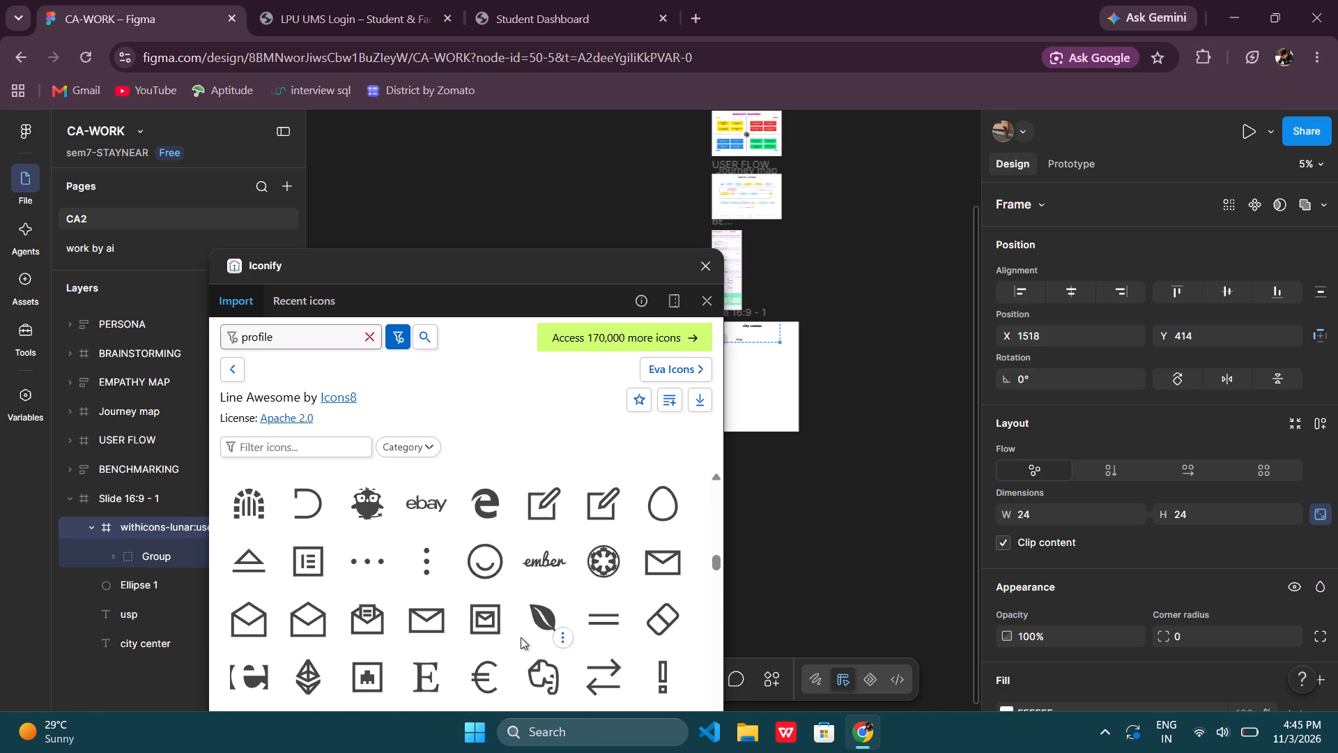
scroll(521, 637, "down", 6)
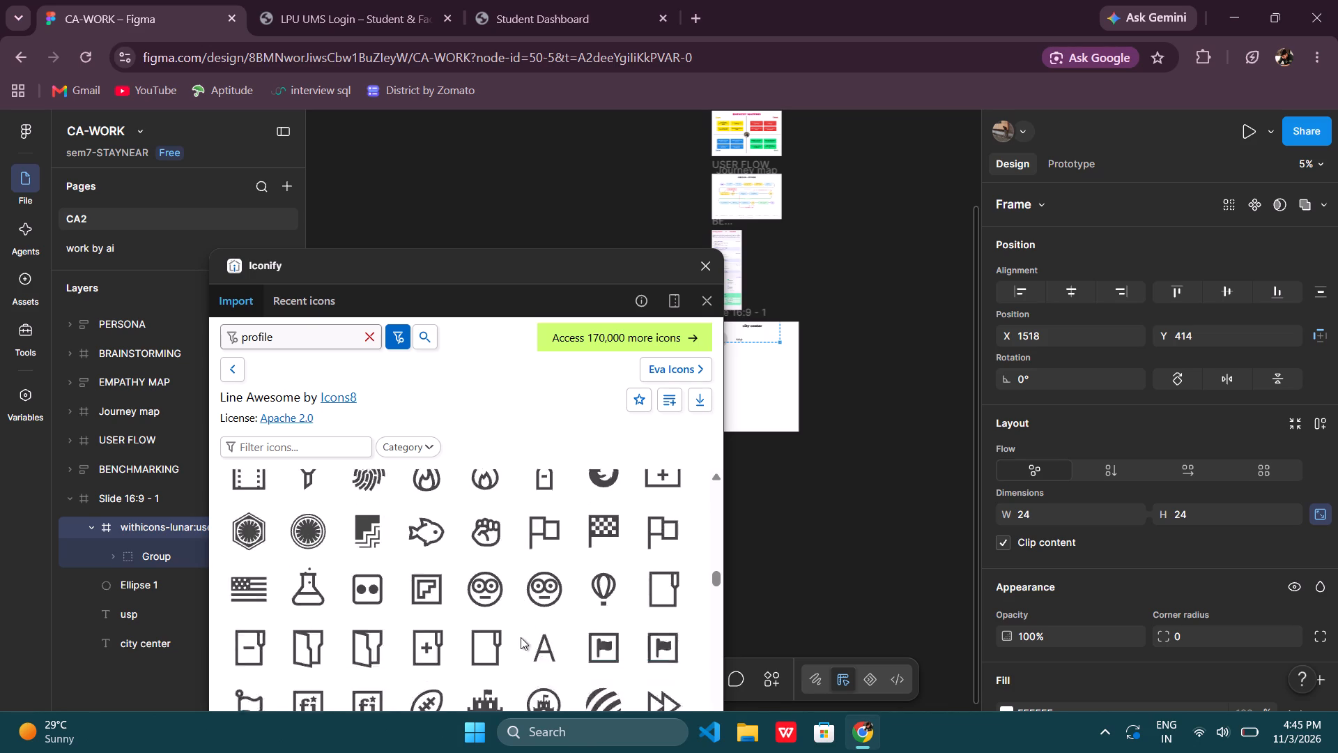
scroll(521, 637, "down", 4)
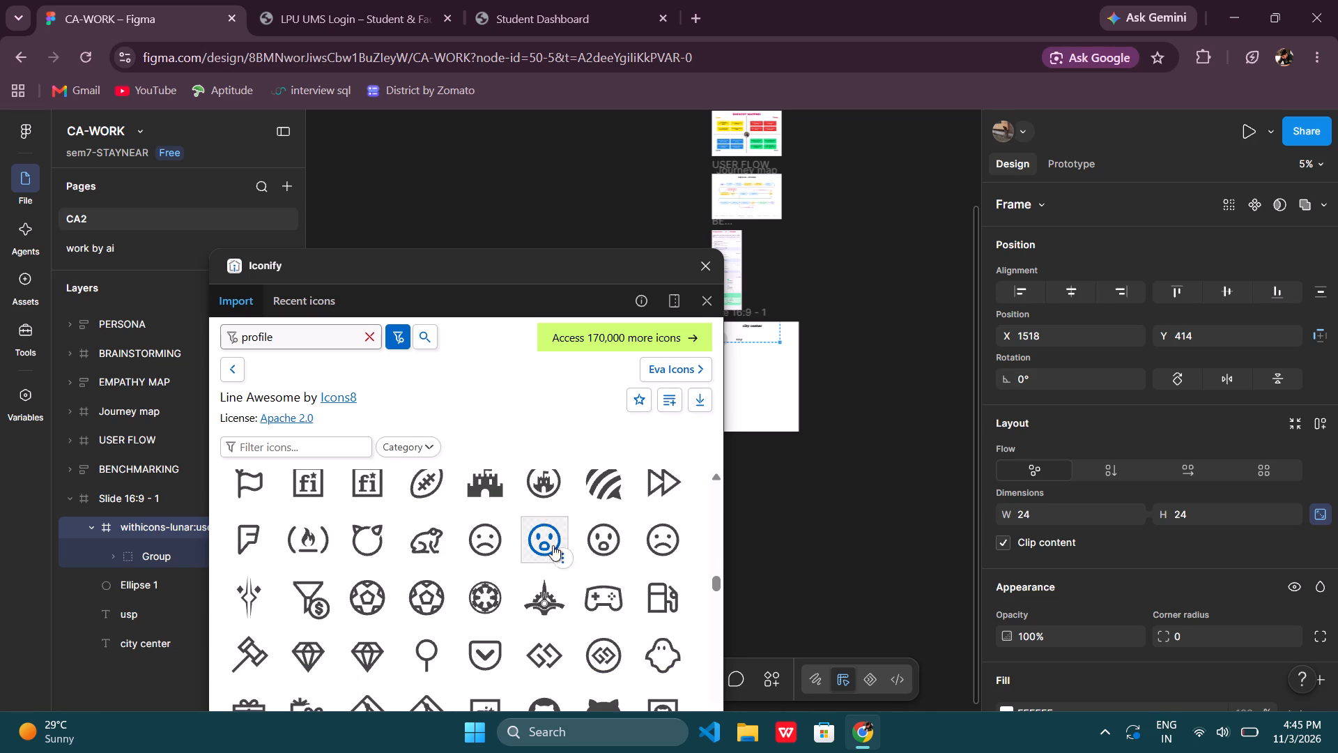
left_click_drag(597, 535, 755, 386)
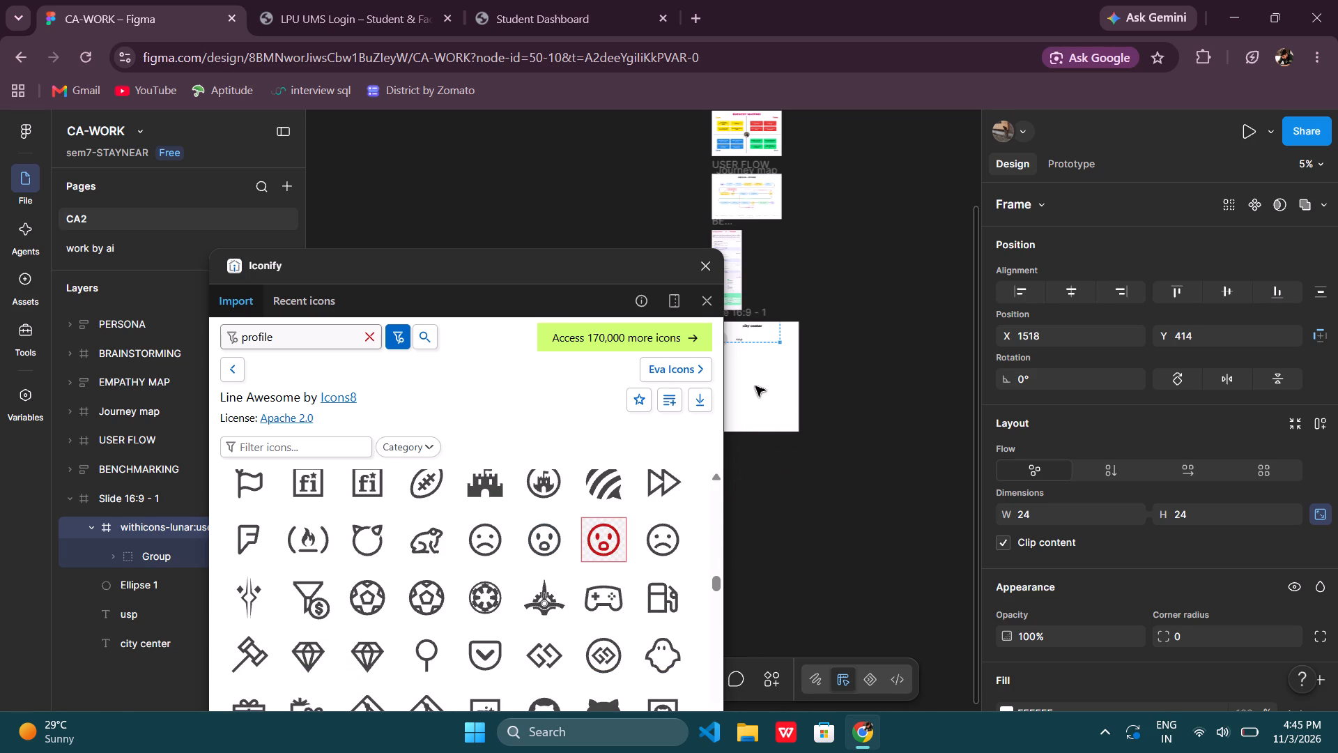
left_click(704, 276)
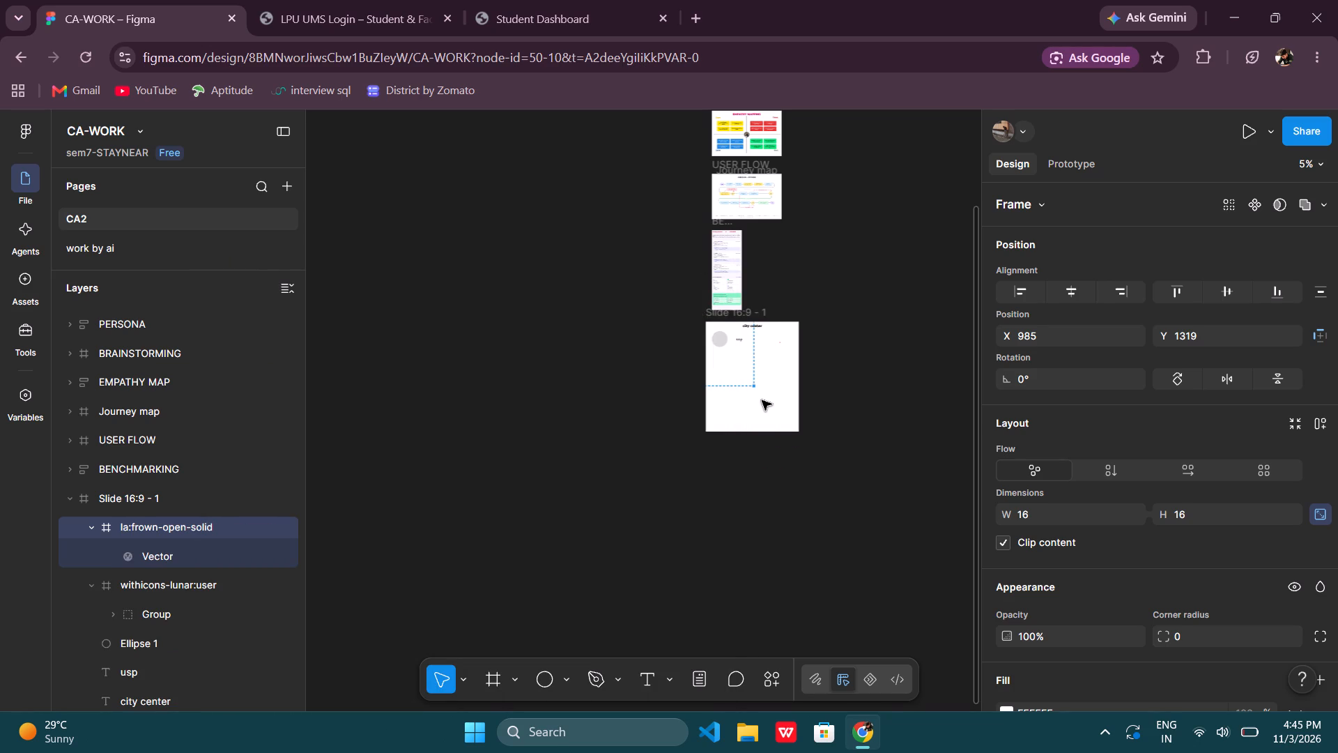
Enlarge the red user icon on the slide to about 441 × 441.
left_click_drag(727, 359, 764, 407)
left_click(738, 381)
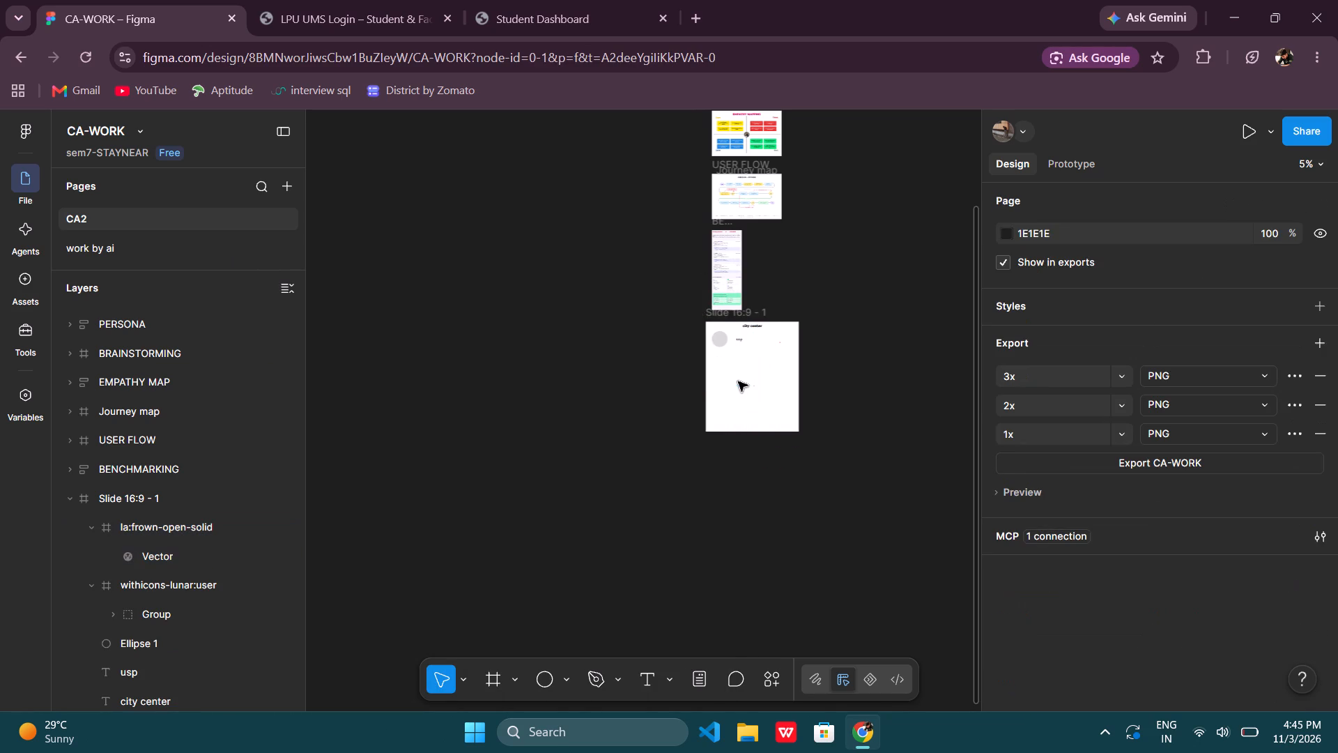
scroll(745, 379, "up", 3)
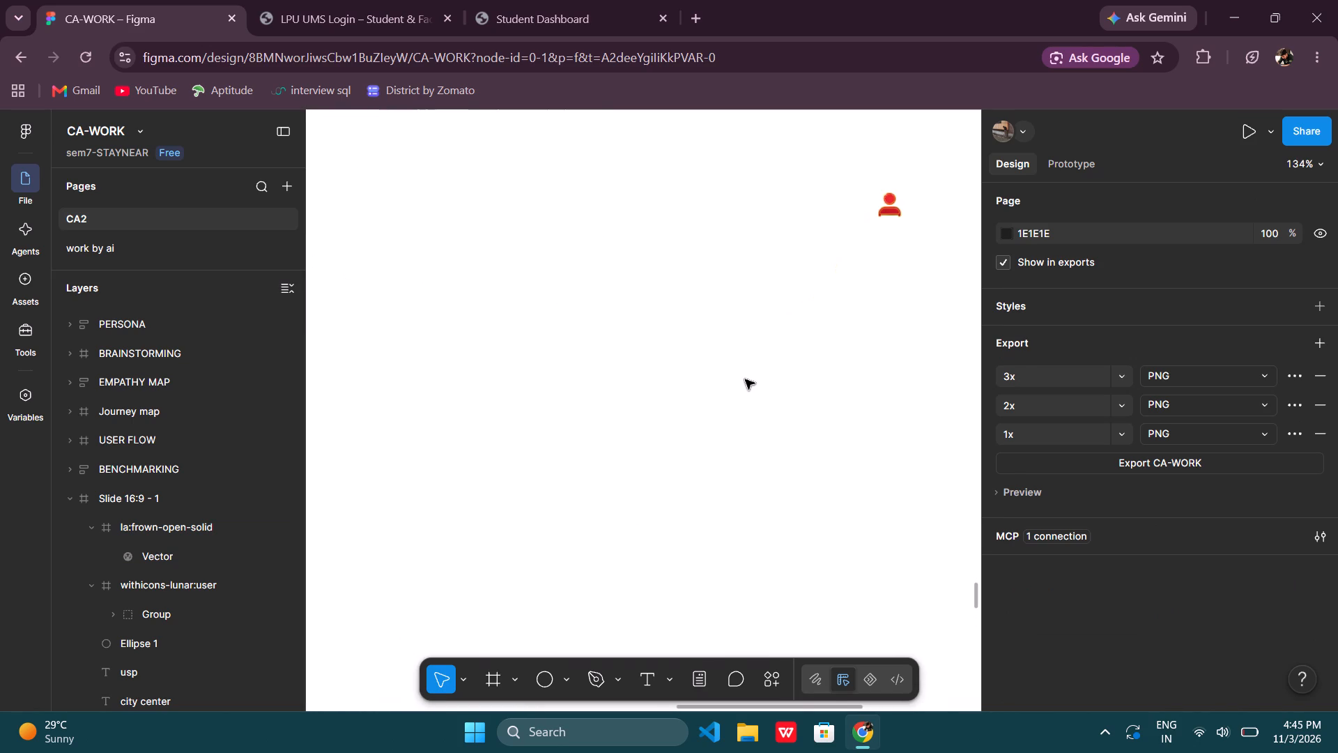
scroll(745, 379, "up", 2)
left_click(891, 356)
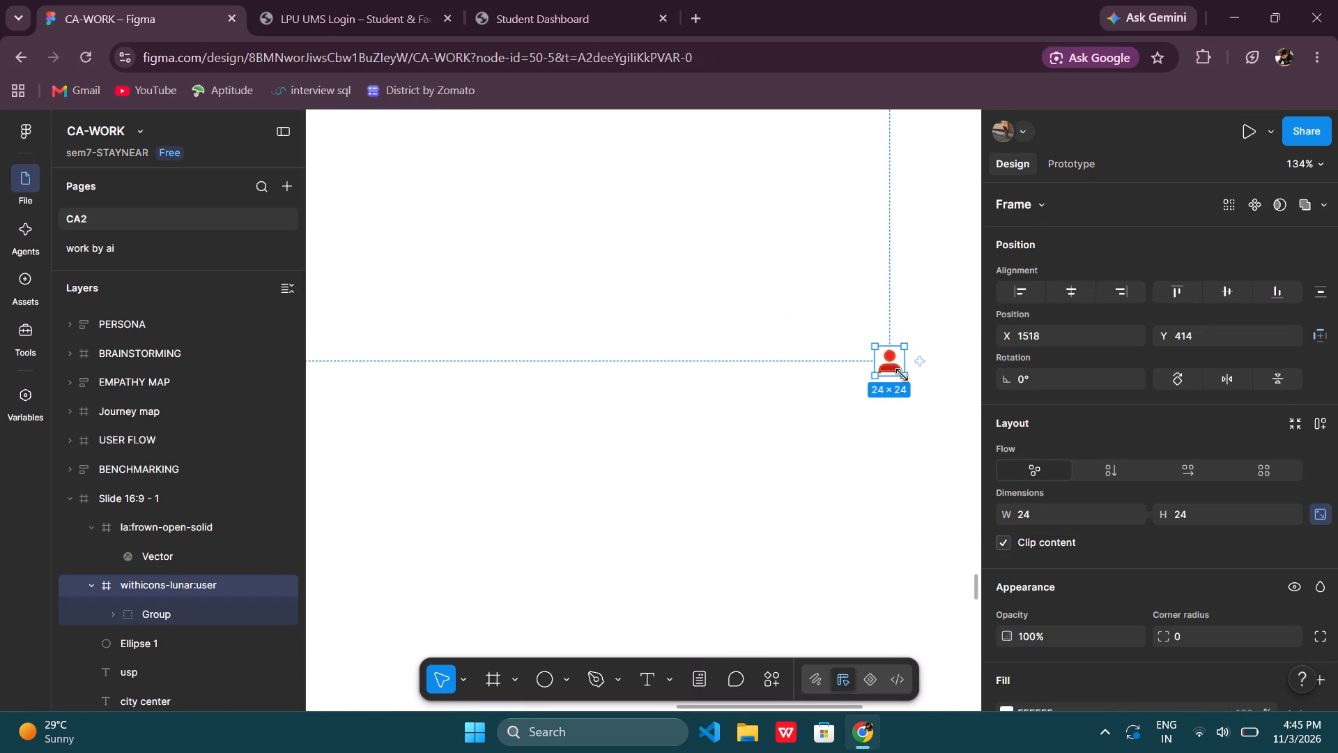
left_click_drag(902, 375, 946, 503)
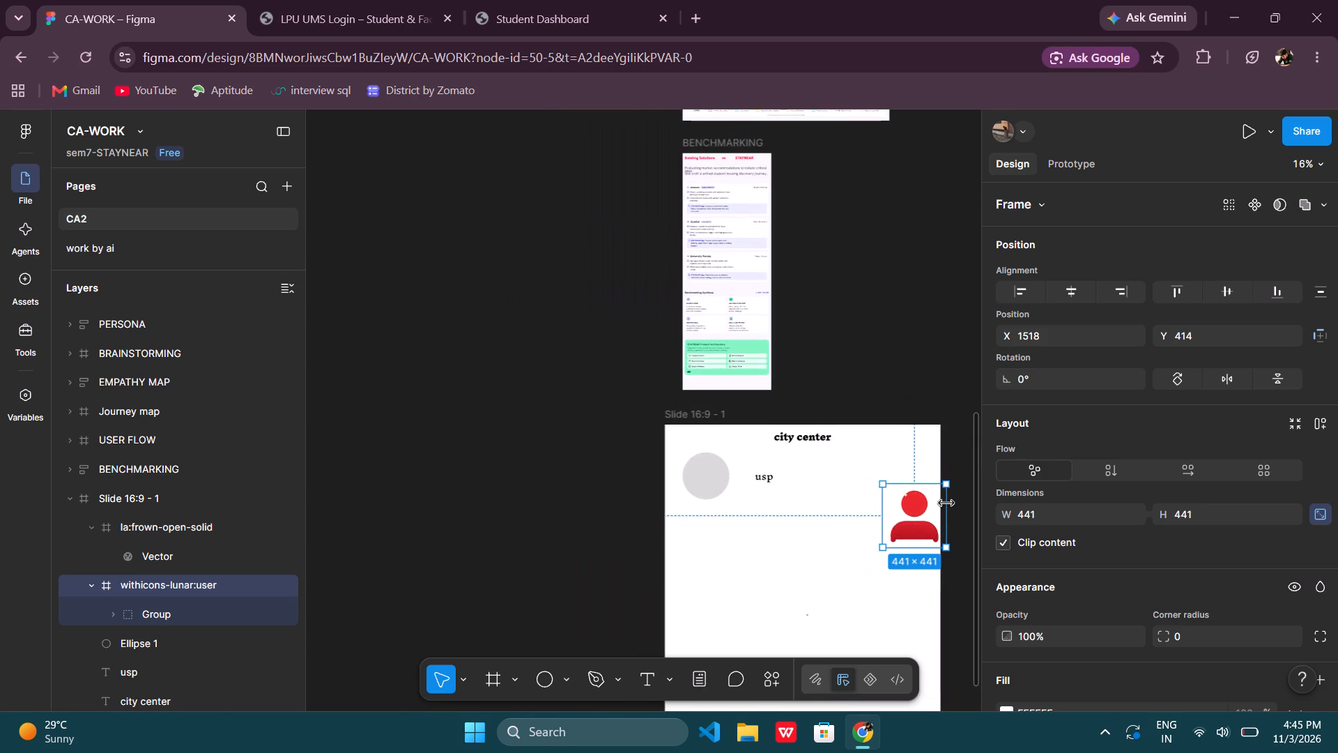
Move the tiny frown face icon to below the red user icon, at about X 1557, Y 1047.
left_click(806, 574)
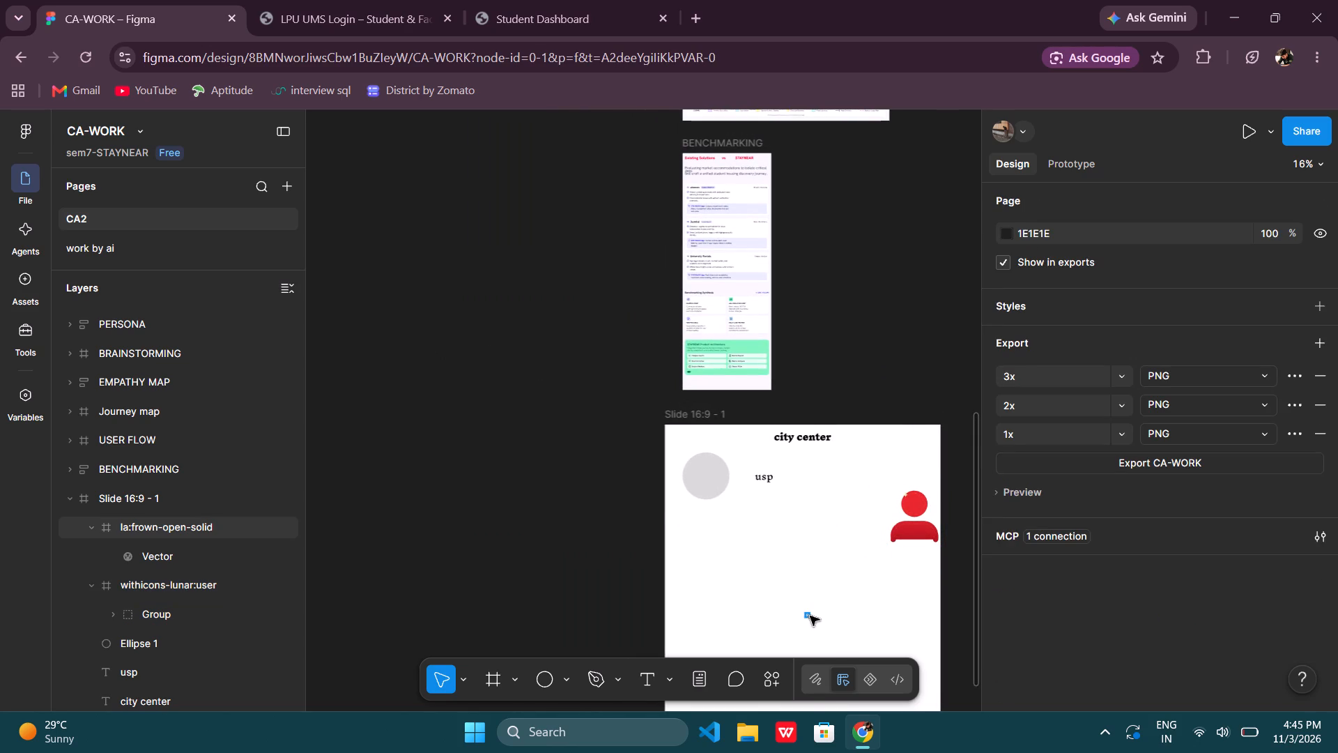
left_click(808, 617)
left_click_drag(808, 617, 882, 572)
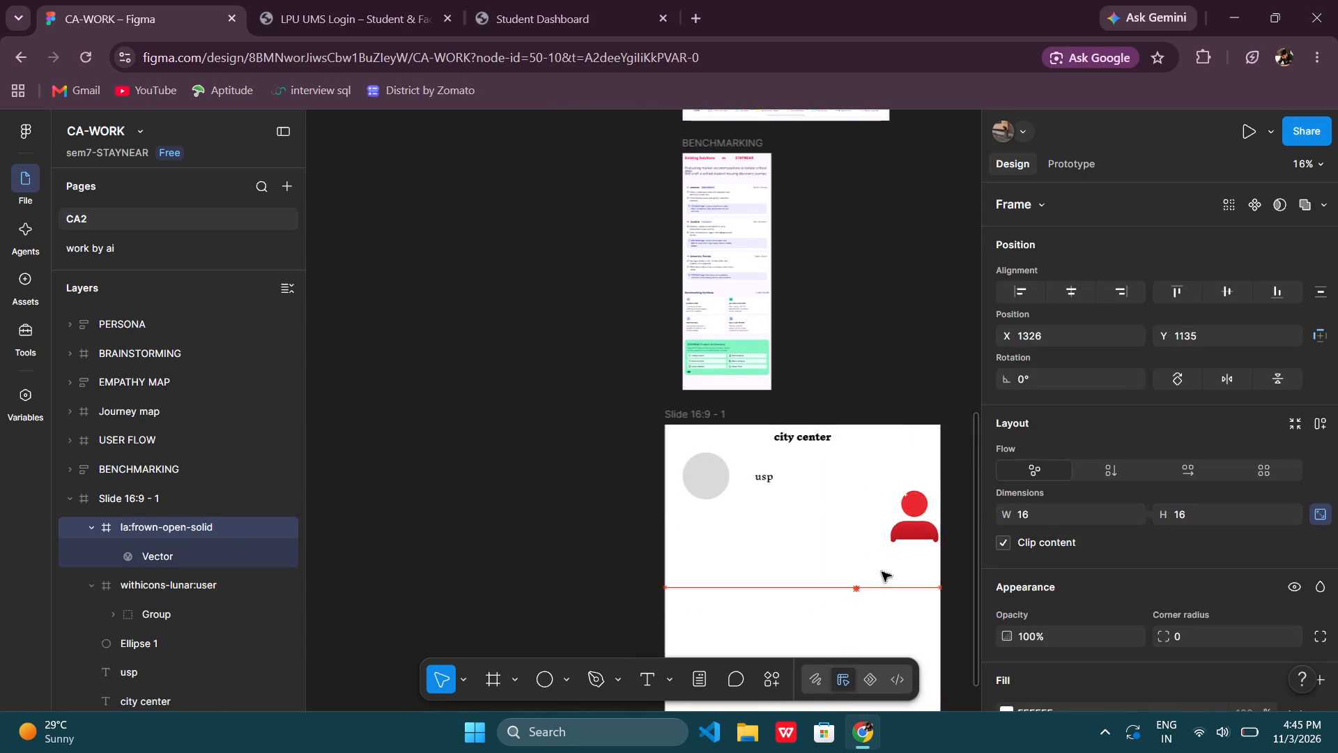
left_click_drag(882, 572, 890, 579)
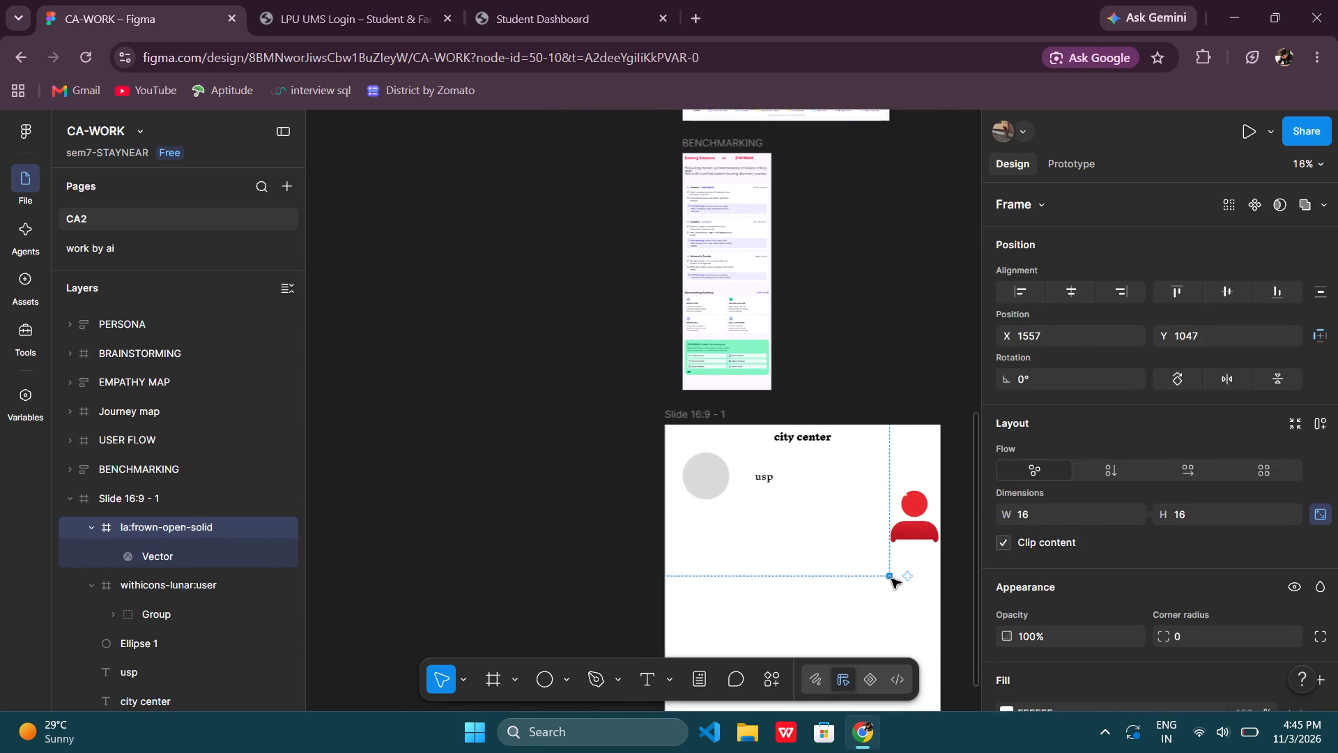
right_click_drag(891, 575, 899, 593)
left_click(866, 567)
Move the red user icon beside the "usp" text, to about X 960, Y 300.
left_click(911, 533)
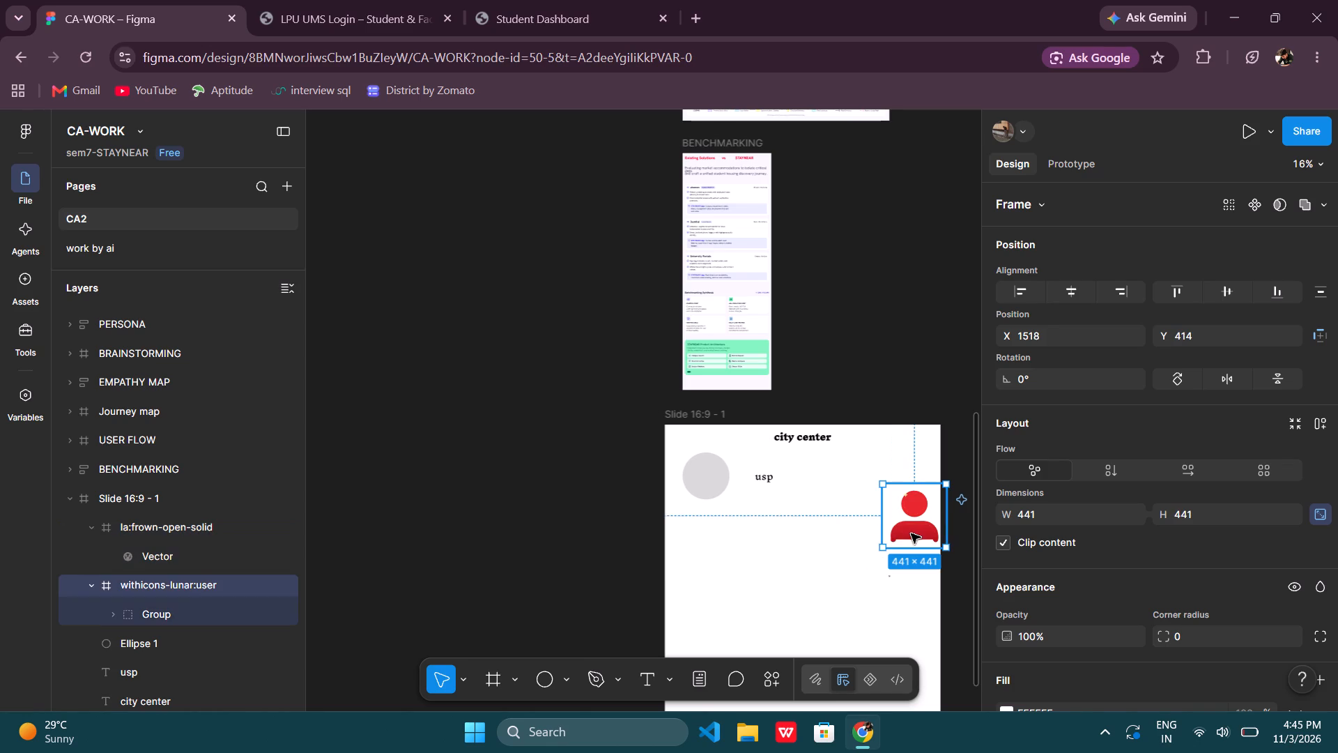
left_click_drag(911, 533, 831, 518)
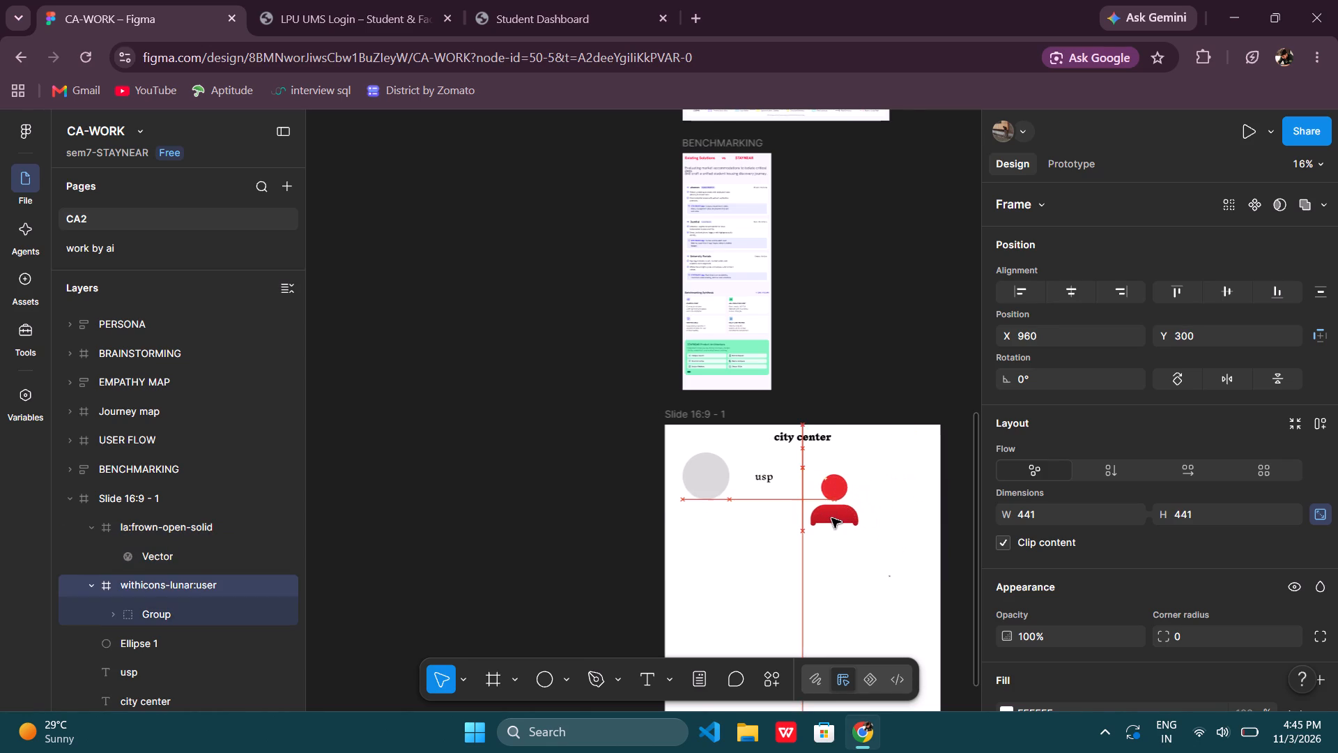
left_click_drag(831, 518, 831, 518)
Enlarge the frown face icon proportionally to about 180 × 180.
left_click(889, 576)
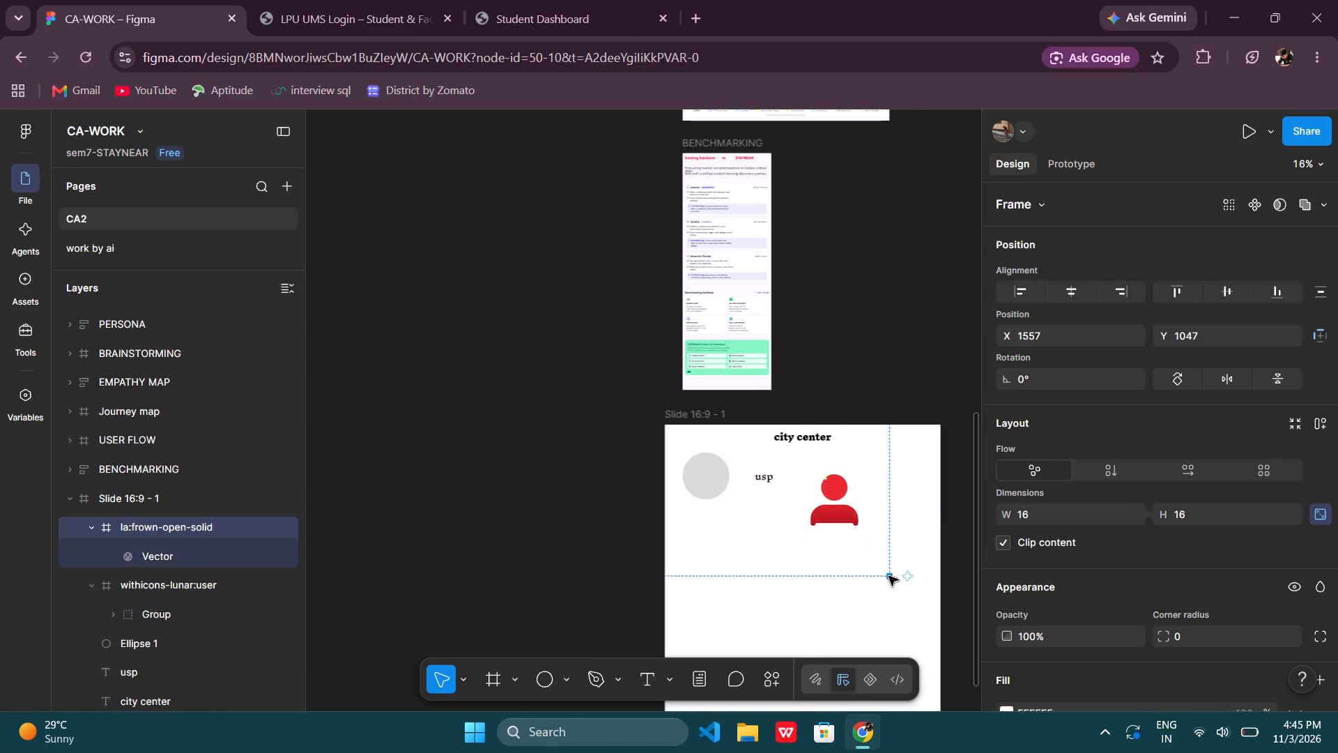
left_click(889, 576)
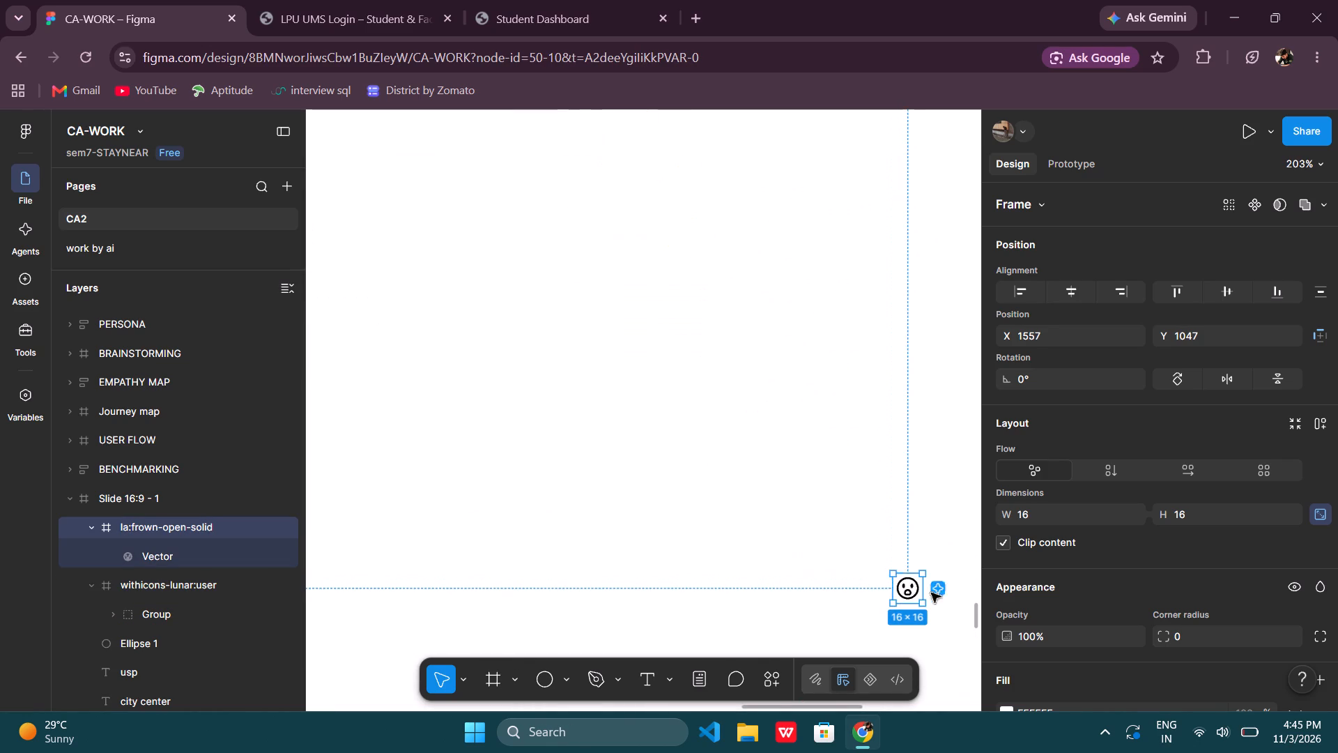
left_click(913, 579)
left_click_drag(910, 570, 905, 549)
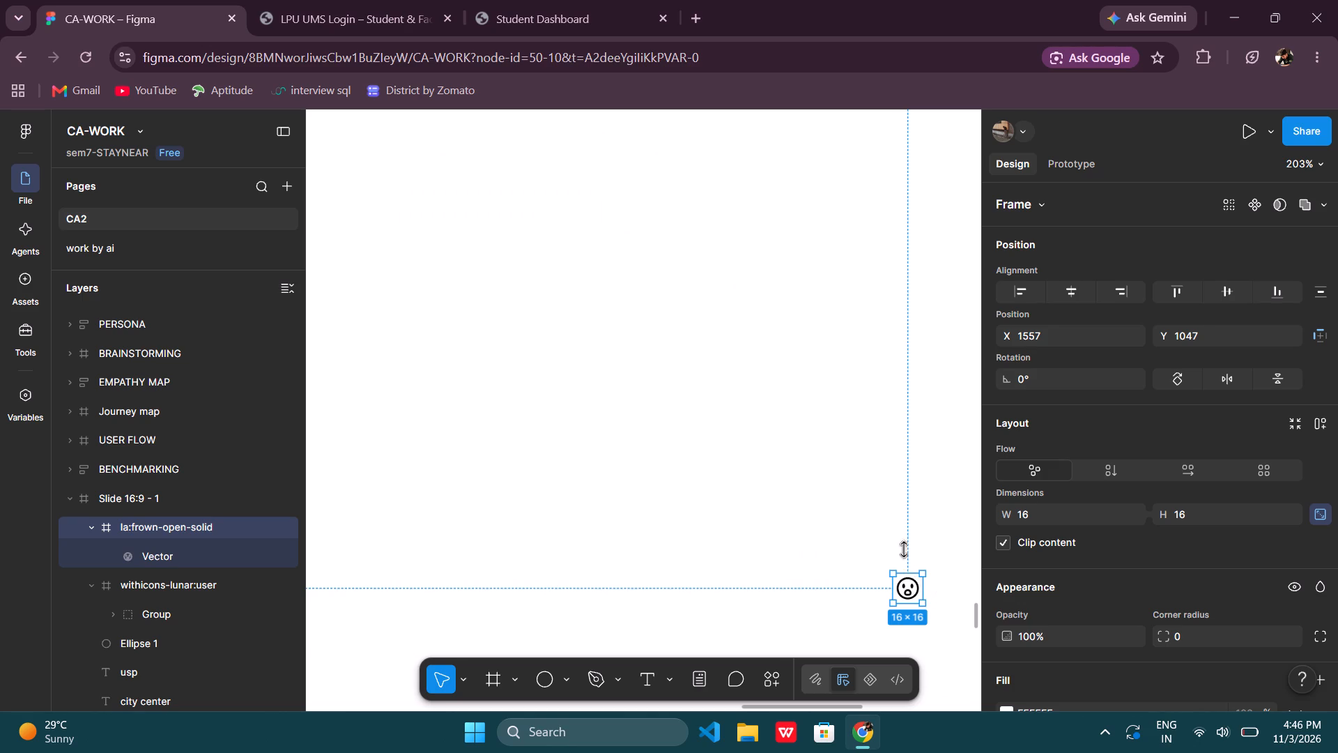
left_click_drag(905, 549, 875, 273)
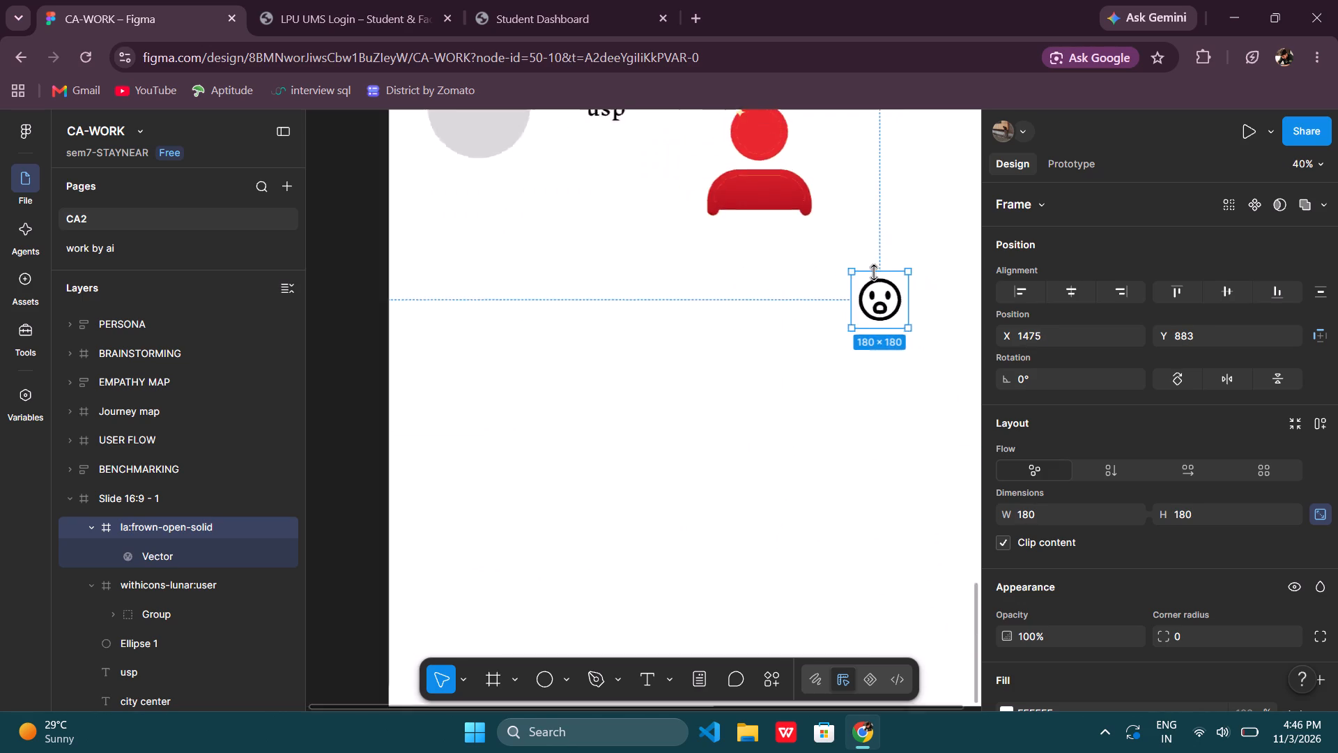
Move the red user icon to about X 1344, Y 842 so its head sits behind the frown face.
left_click_drag(836, 208, 812, 295)
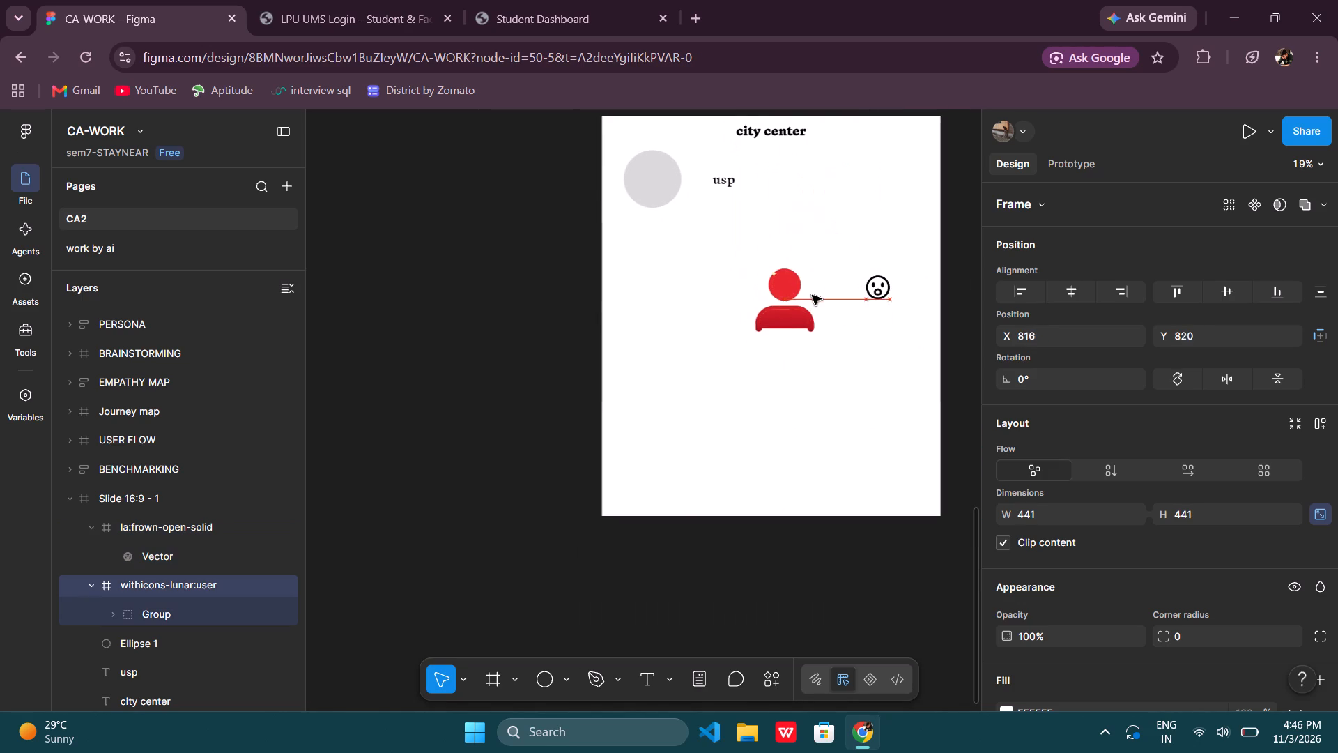
left_click_drag(812, 295, 906, 308)
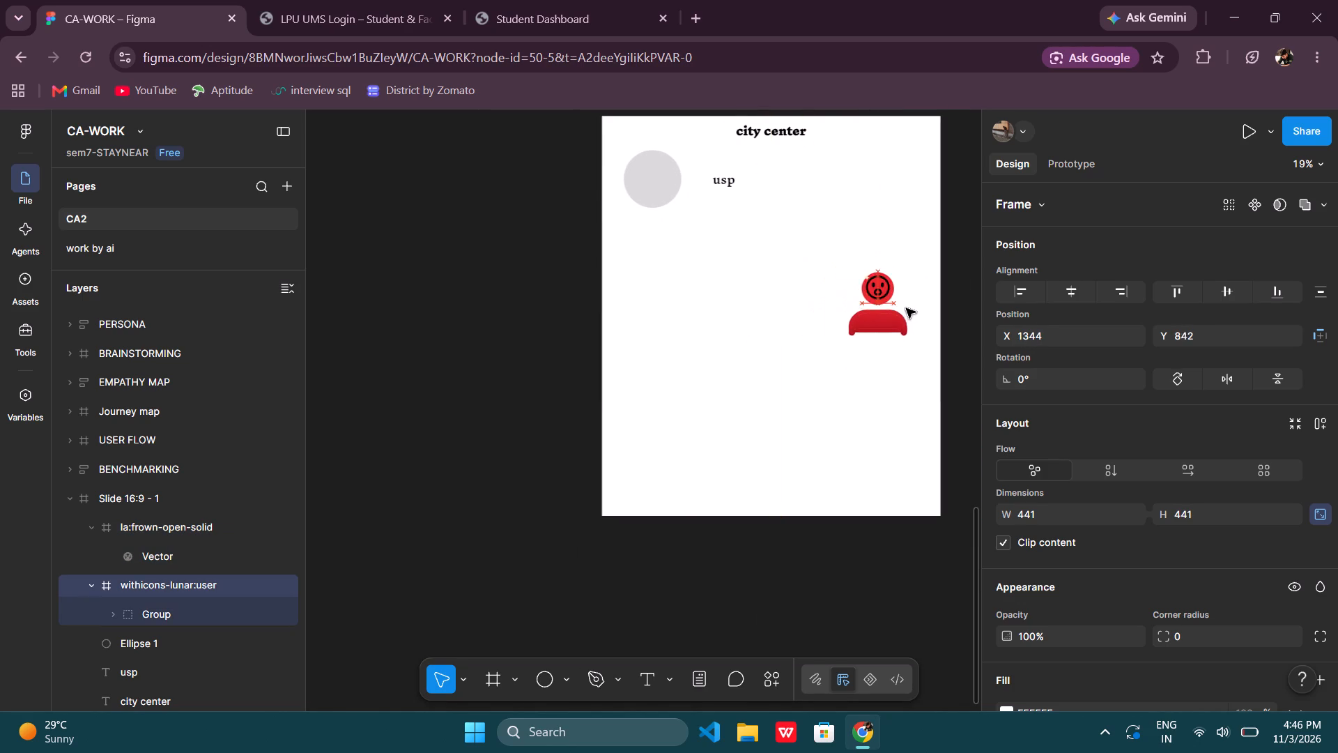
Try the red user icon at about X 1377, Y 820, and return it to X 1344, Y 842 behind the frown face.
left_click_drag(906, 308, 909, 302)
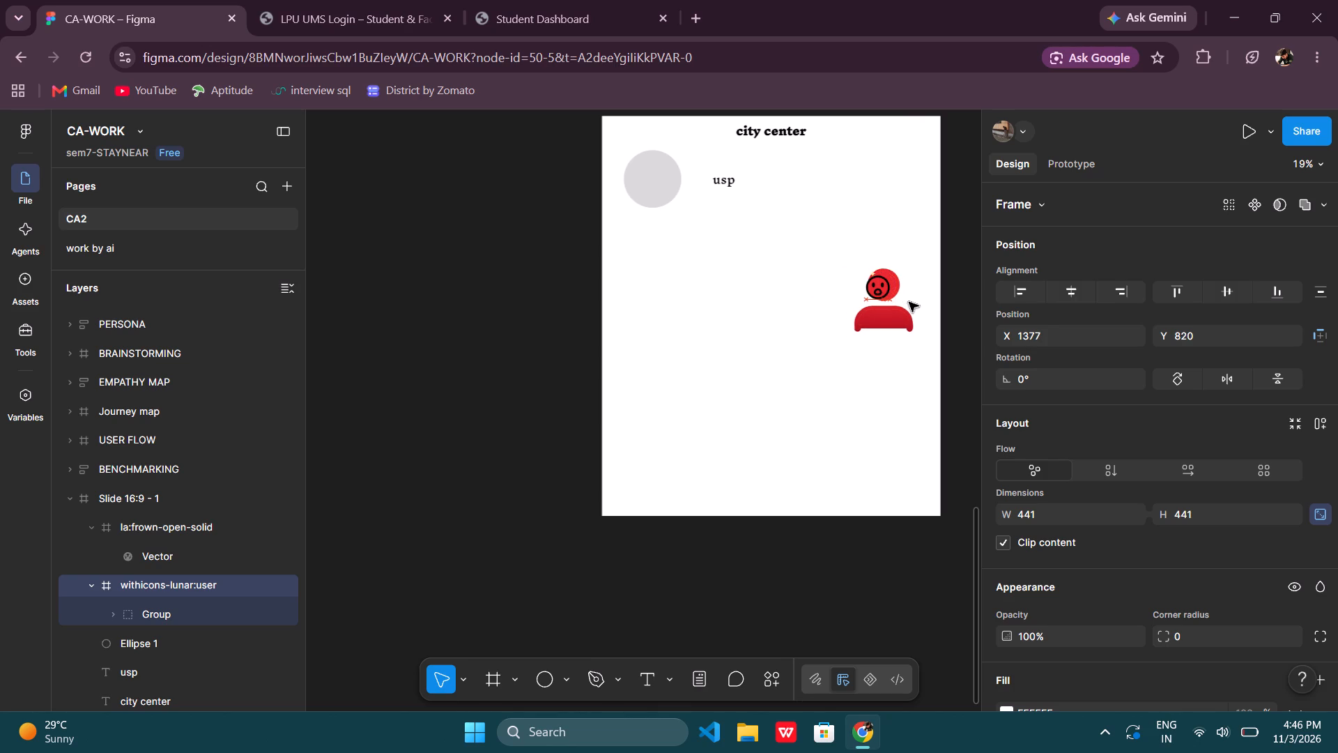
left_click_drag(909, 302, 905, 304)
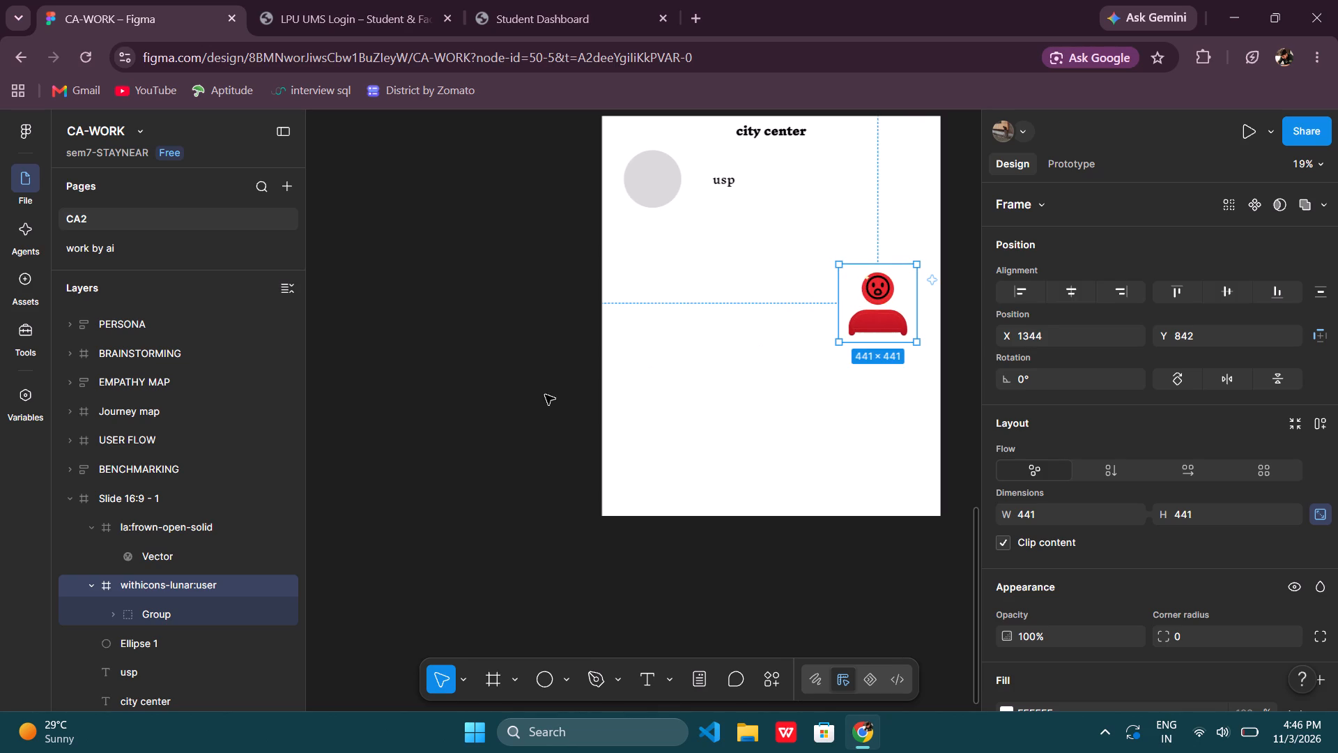
Apply a horizontal auto layout flow to both the frown face icon and the red user icon frames.
left_click_drag(756, 264, 888, 255)
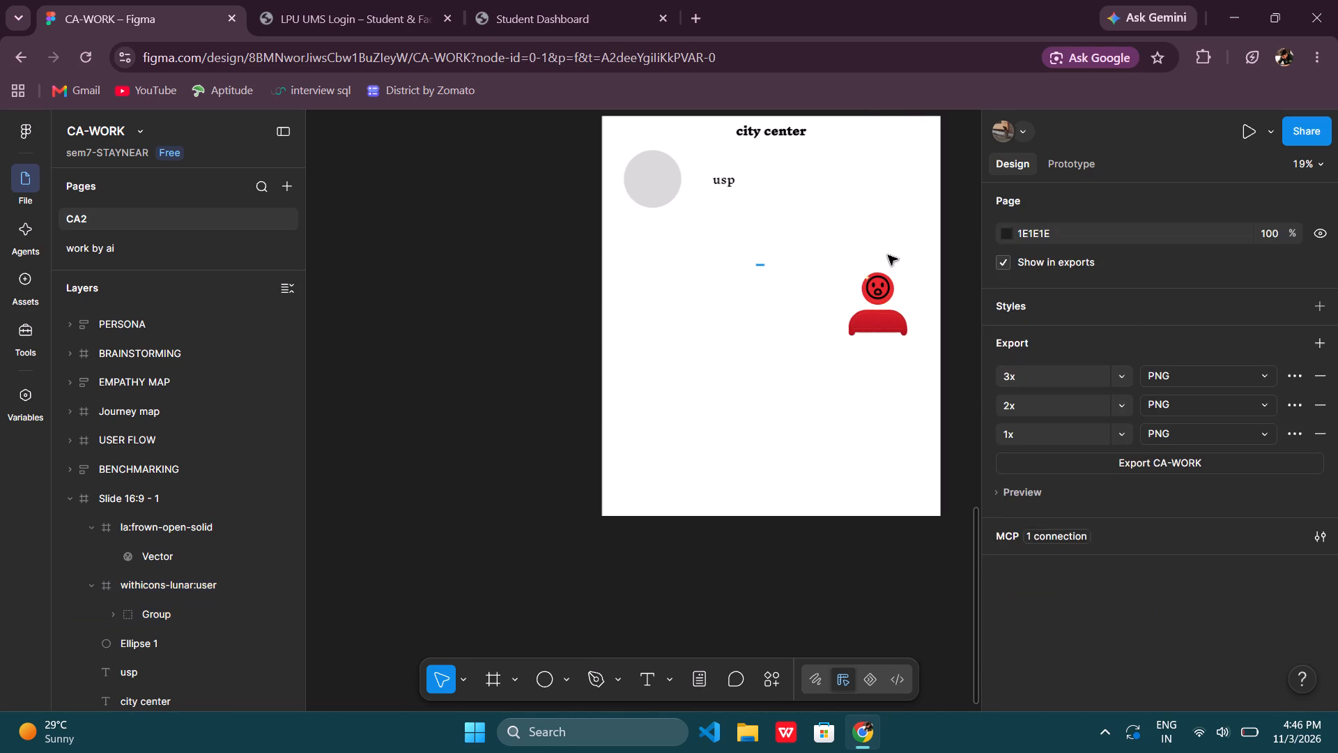
left_click_drag(888, 255, 924, 355)
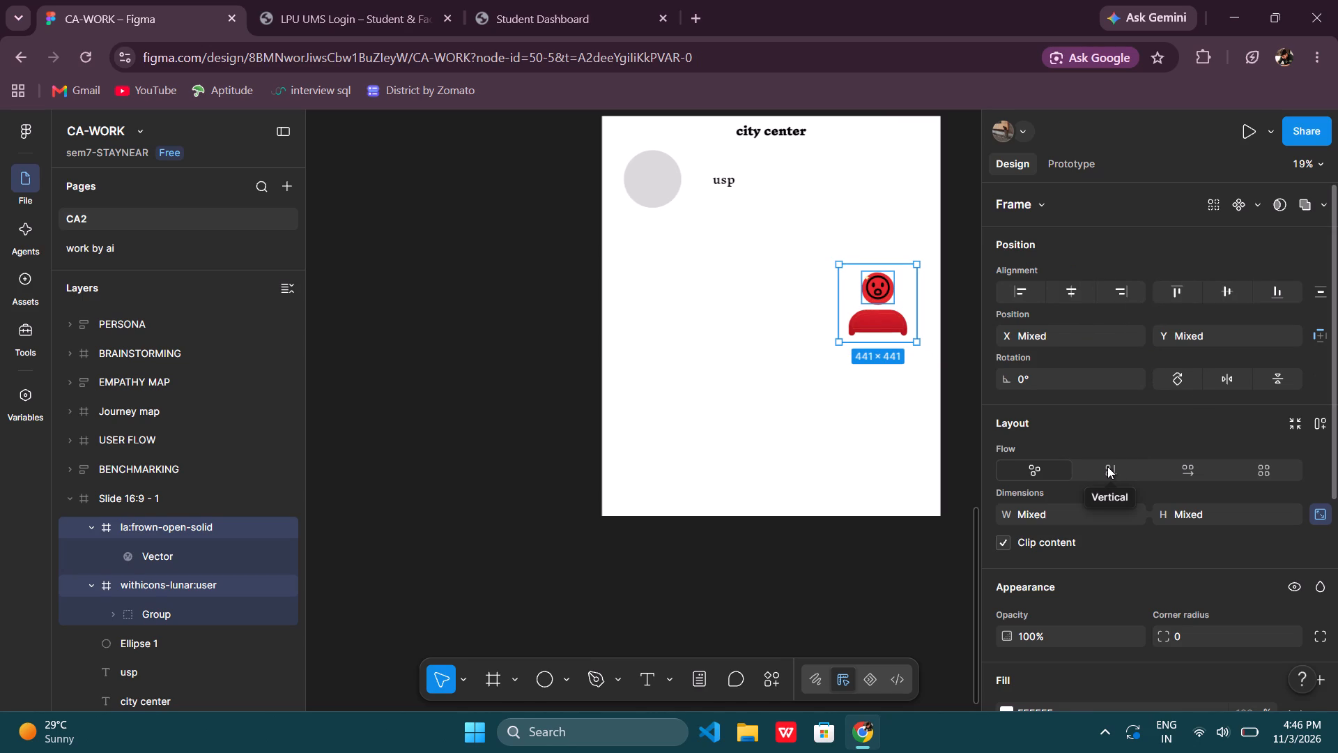
left_click(1191, 470)
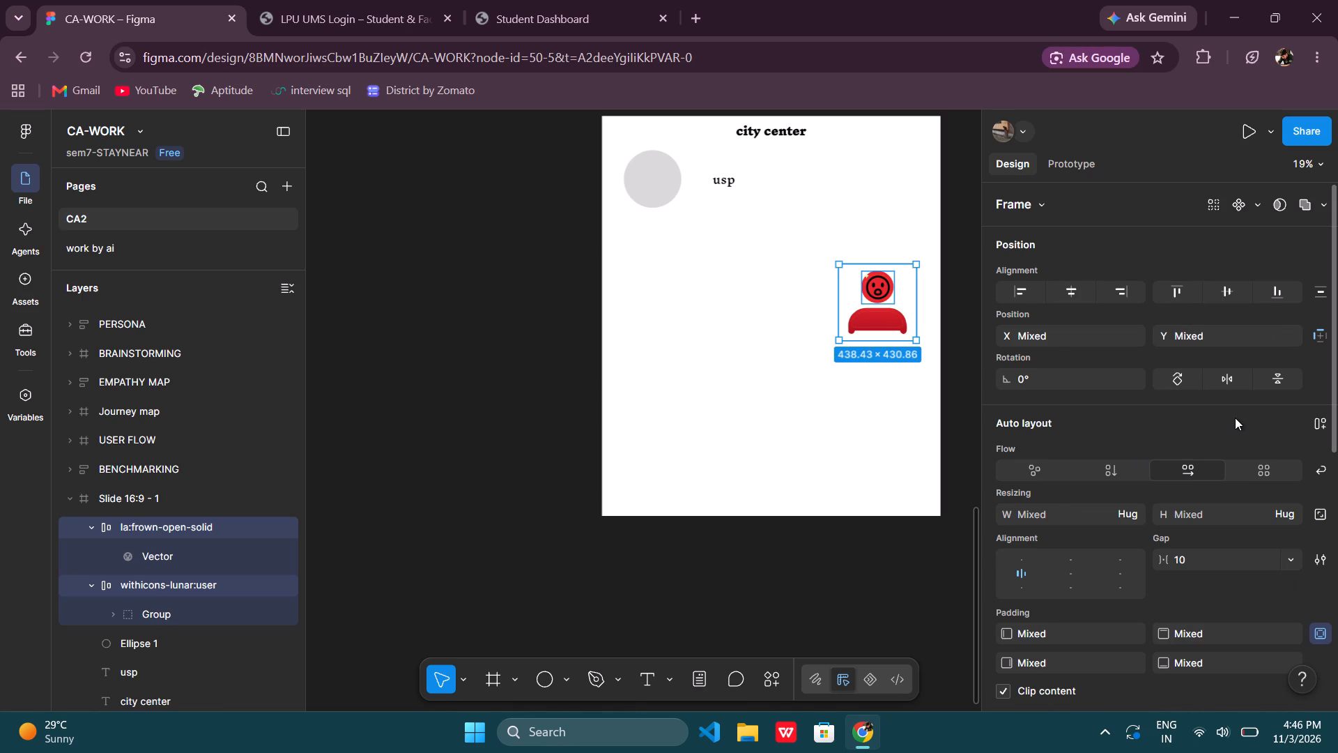
left_click(555, 500)
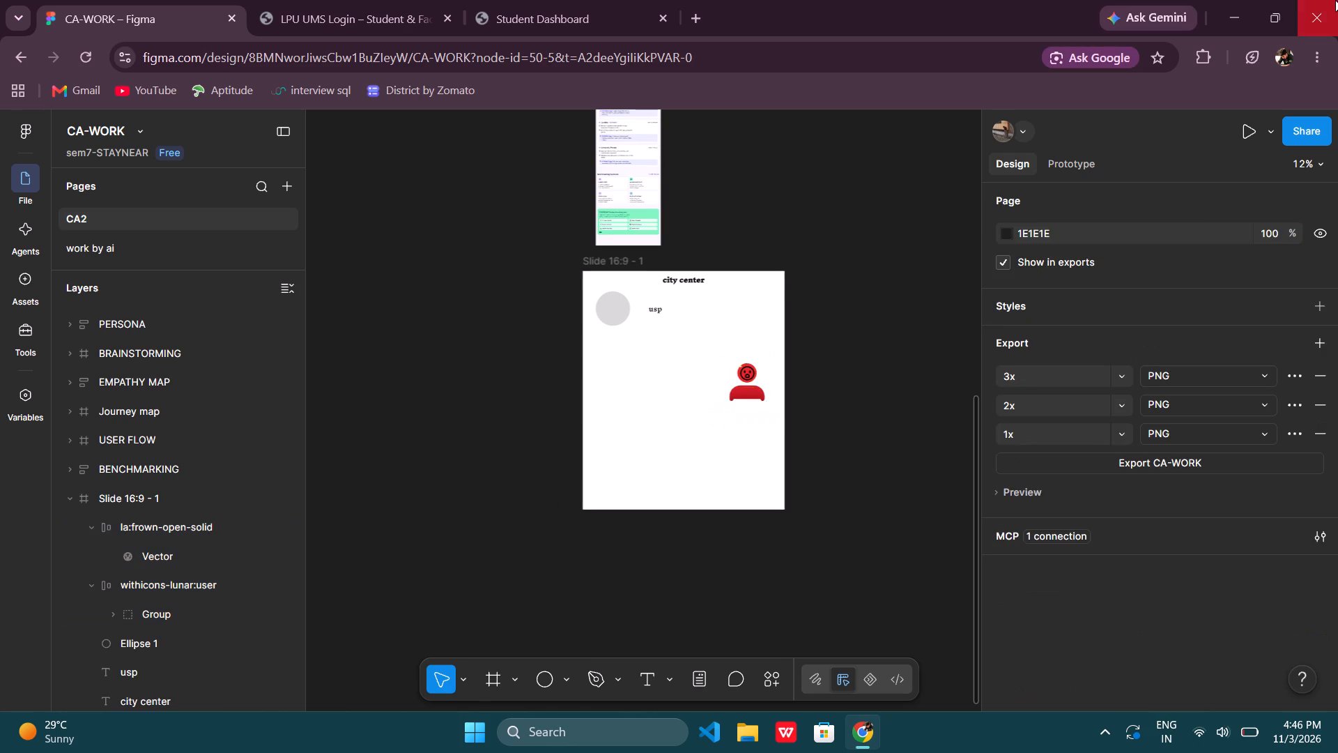
Close the browser window and shut down the computer.
left_click(1335, 0)
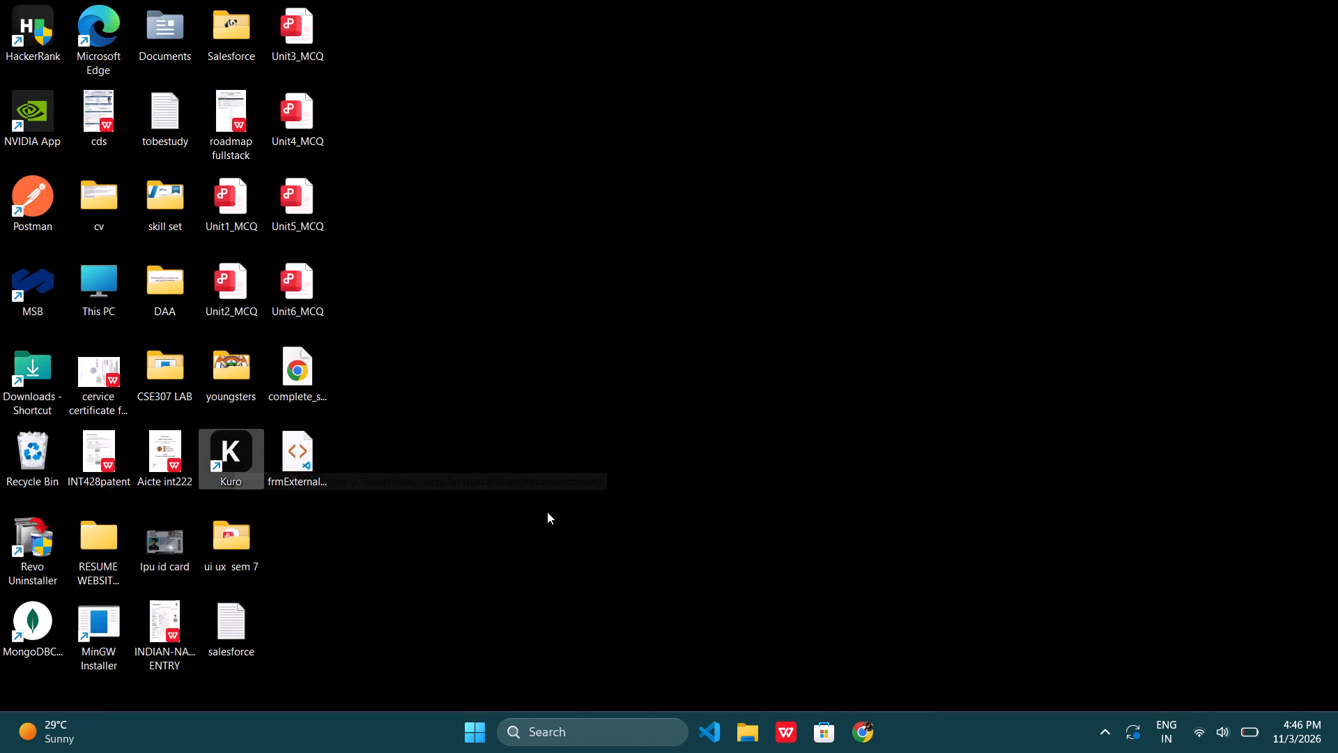
key("alt+F4")
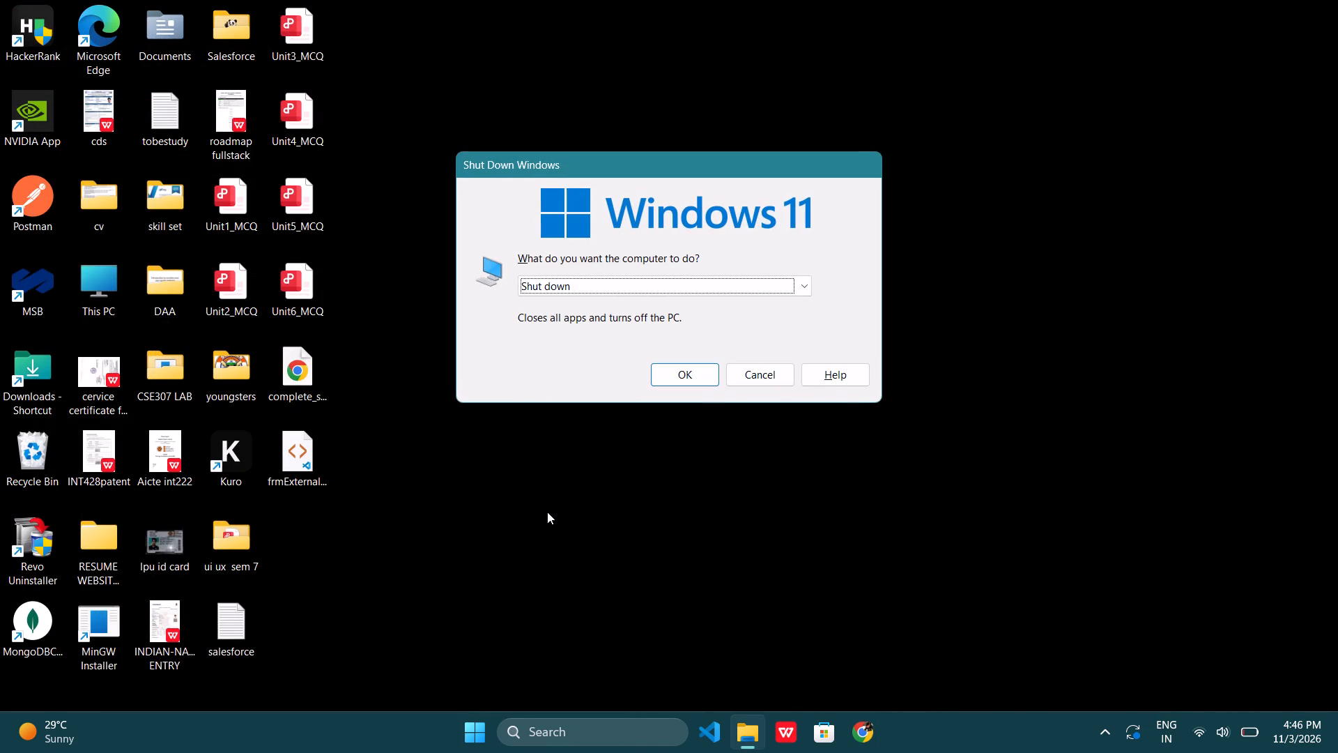
key("Return")
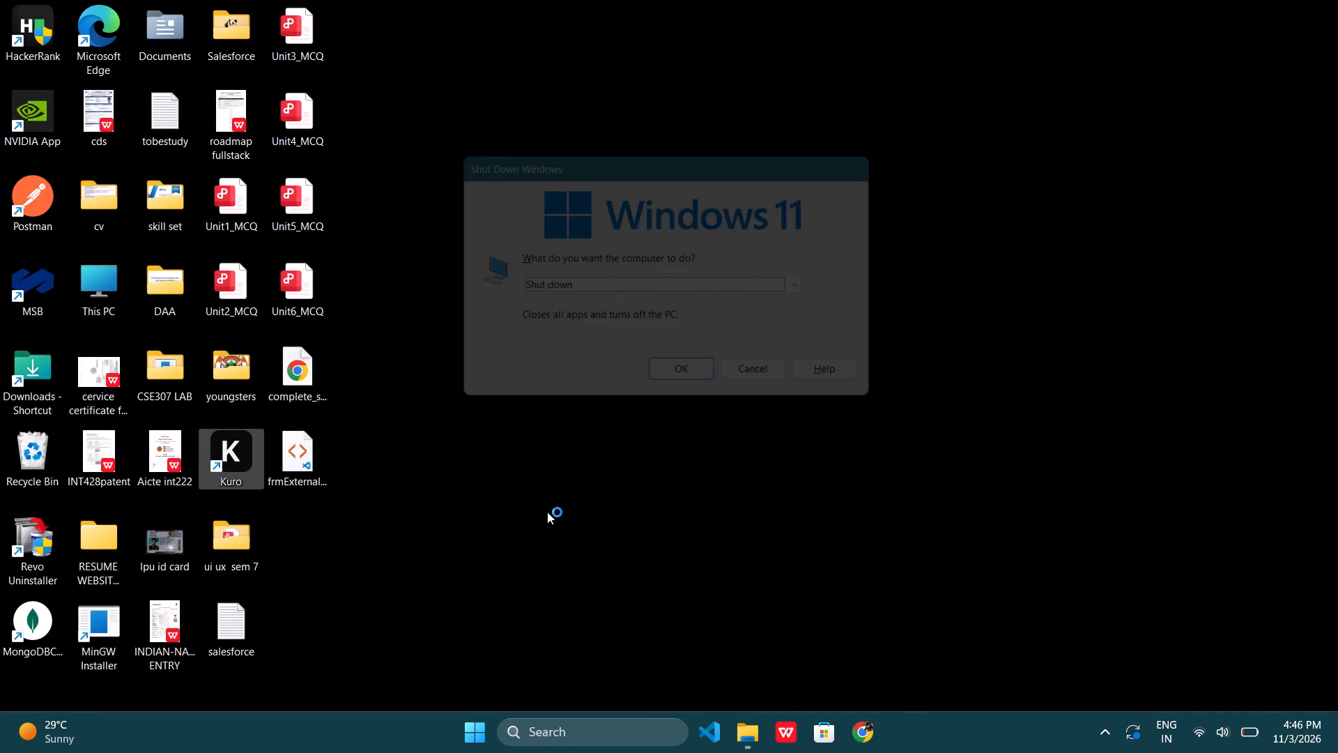